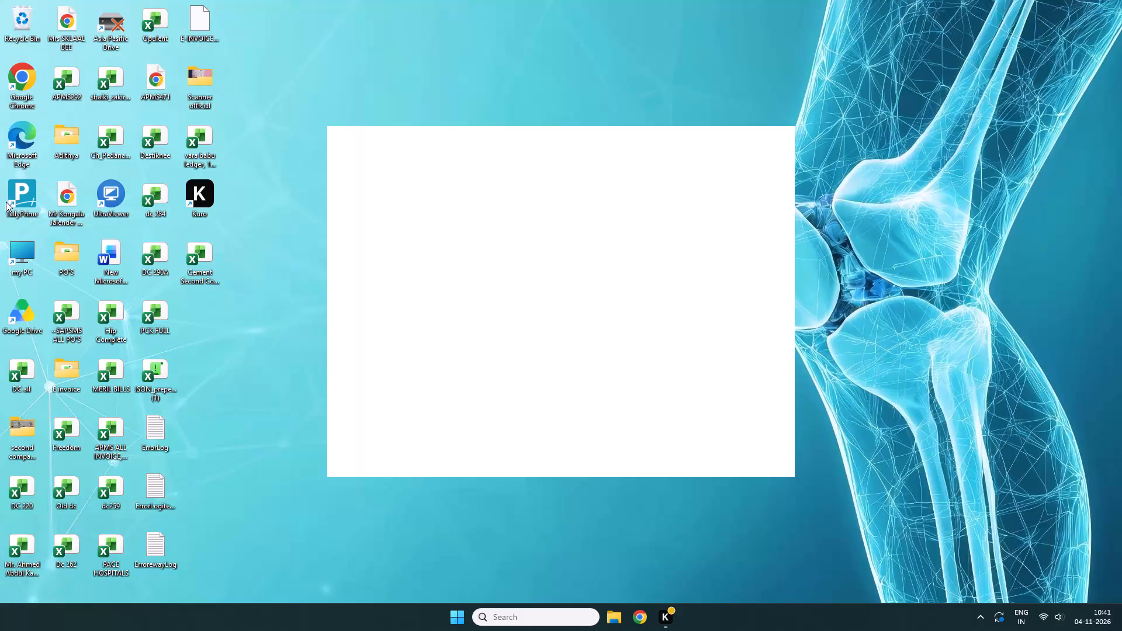
Launch TallyPrime from the desktop.
{"action": "left_click", "coordinate": [12, 192]}
{"action": "double_click", "coordinate": [18, 179]}
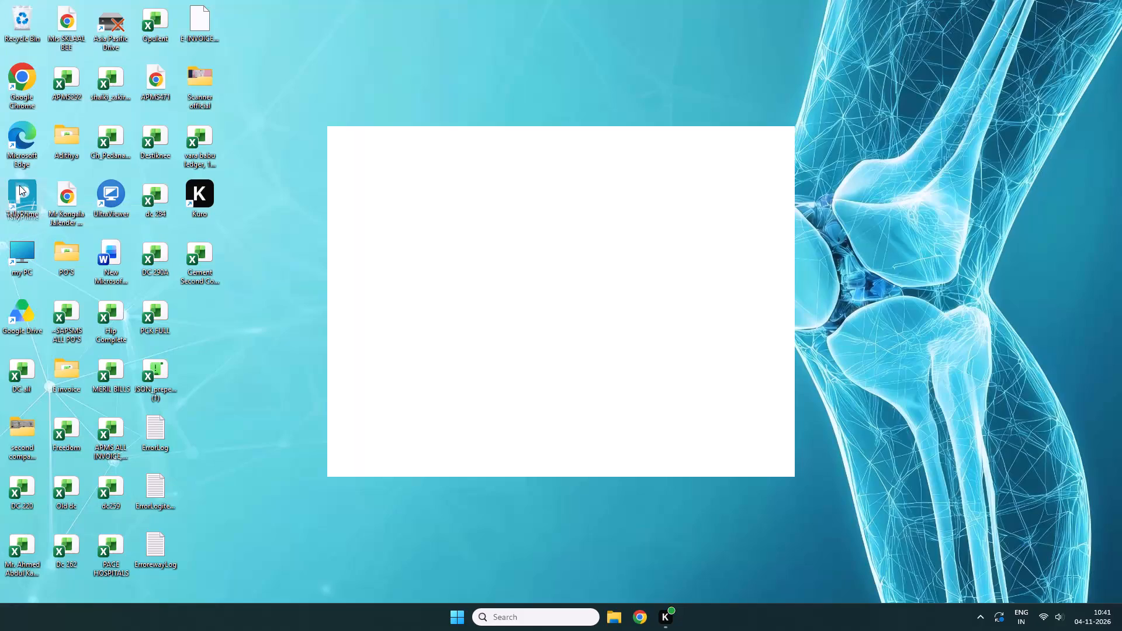
{"action": "double_click", "coordinate": [18, 188]}
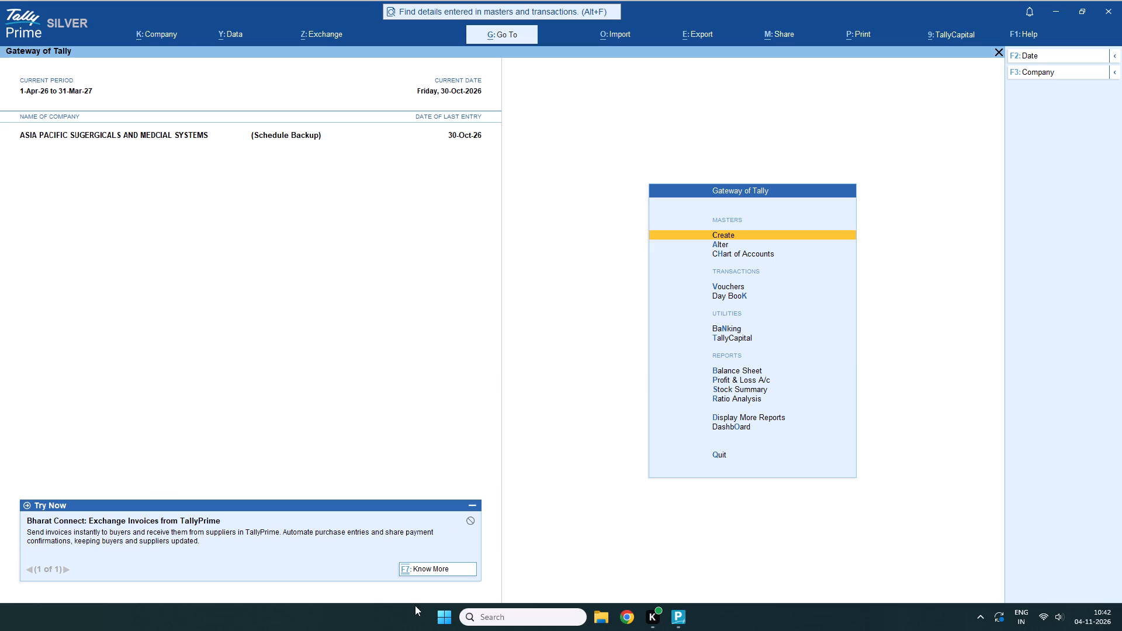
Open the further information on Bharat Connect invoice exchange from the Gateway of Tally.
{"action": "left_click", "coordinate": [438, 569]}
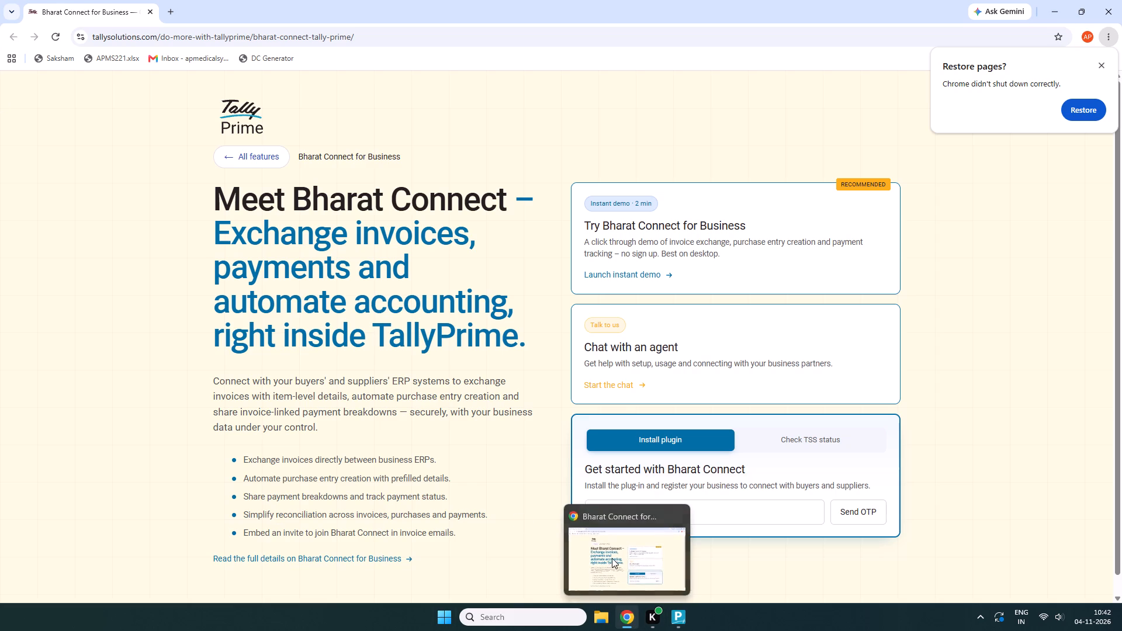
Switch to Google Chrome and open a new browser tab alongside the Bharat Connect for Business page.
{"action": "left_click", "coordinate": [610, 547]}
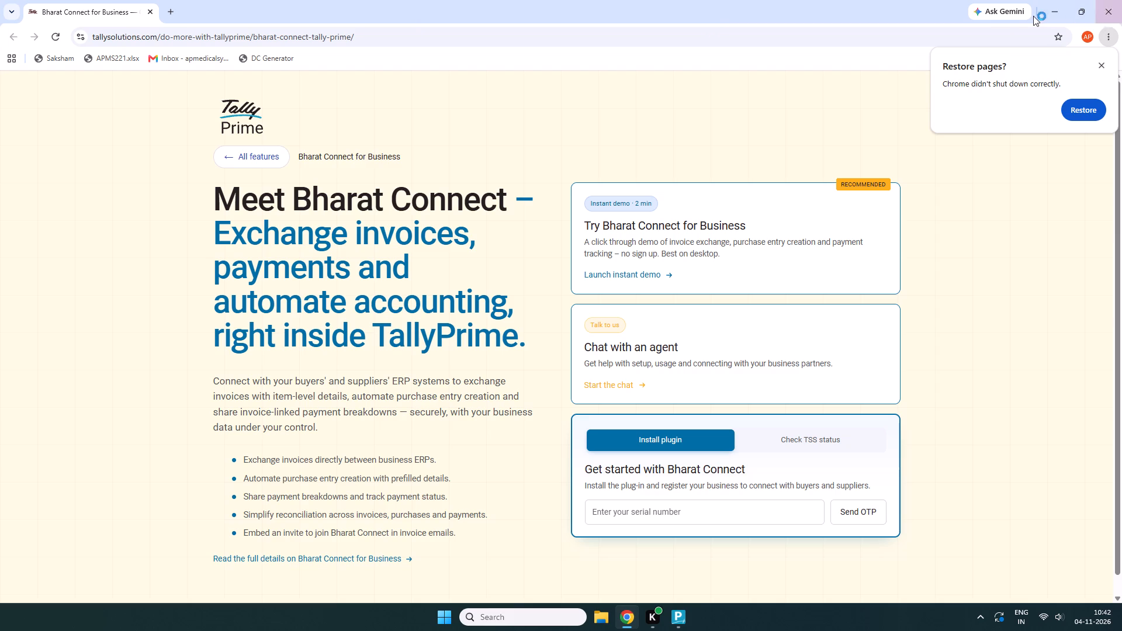
{"action": "left_click", "coordinate": [1047, 13]}
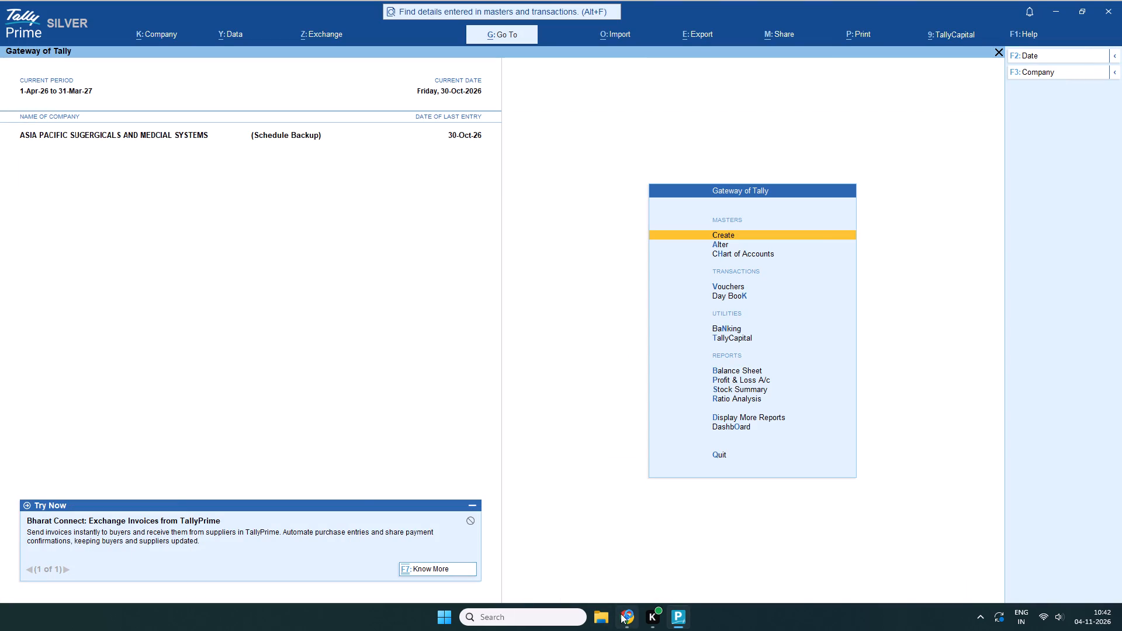
{"action": "left_click", "coordinate": [597, 552]}
{"action": "left_click", "coordinate": [169, 12]}
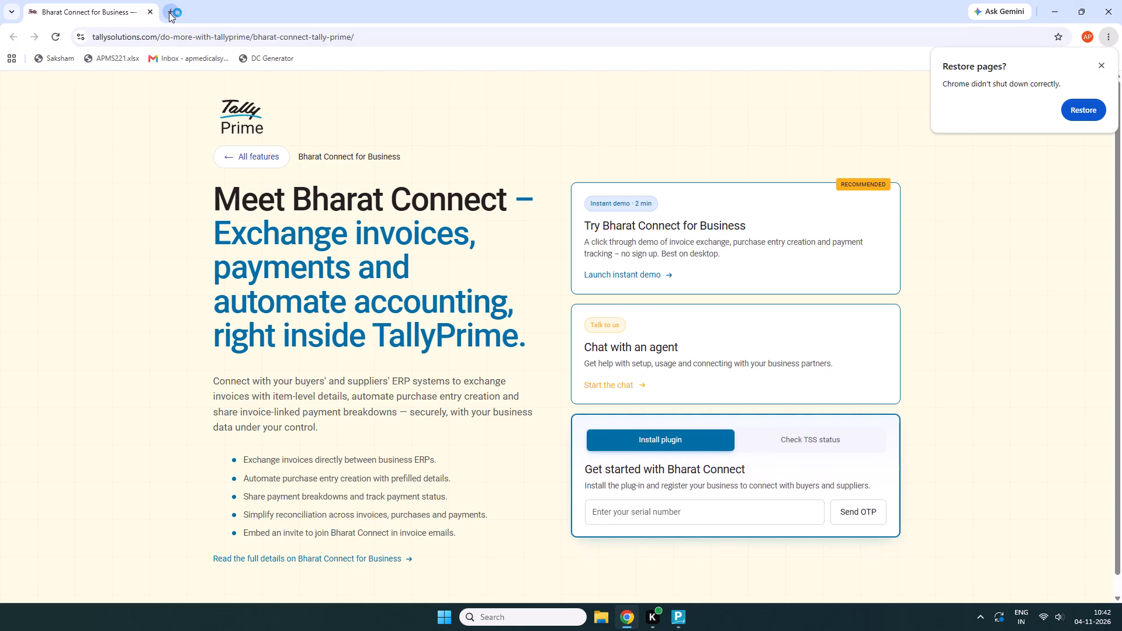
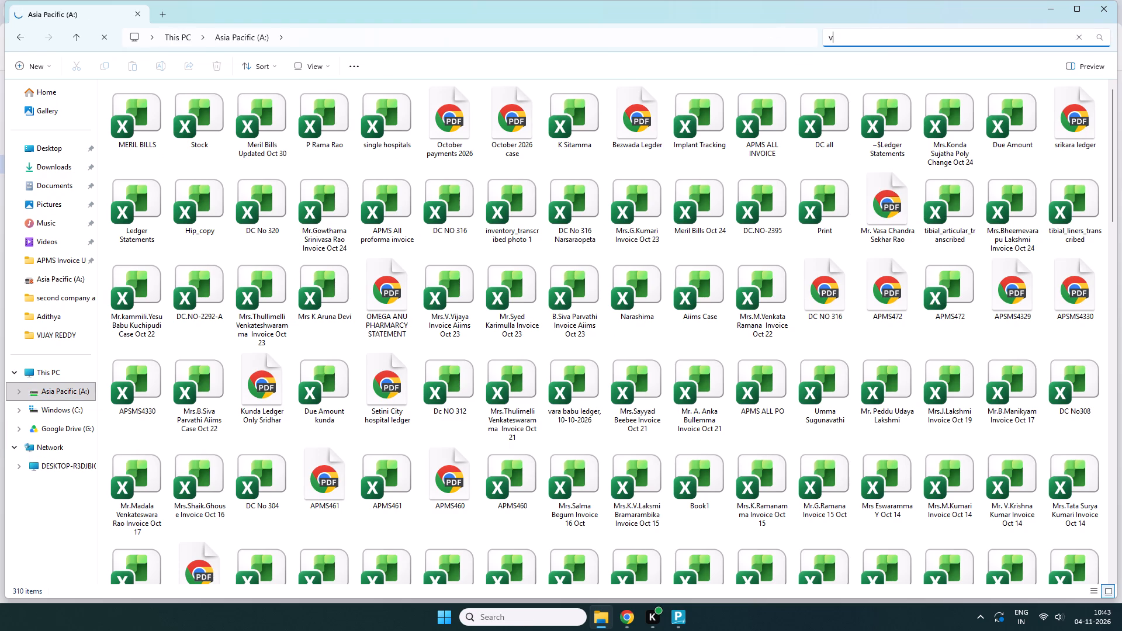
Search the Asia Pacific (A:) drive for "vijay" and open the matching folder.
{"action": "type", "text": "ijaay"}
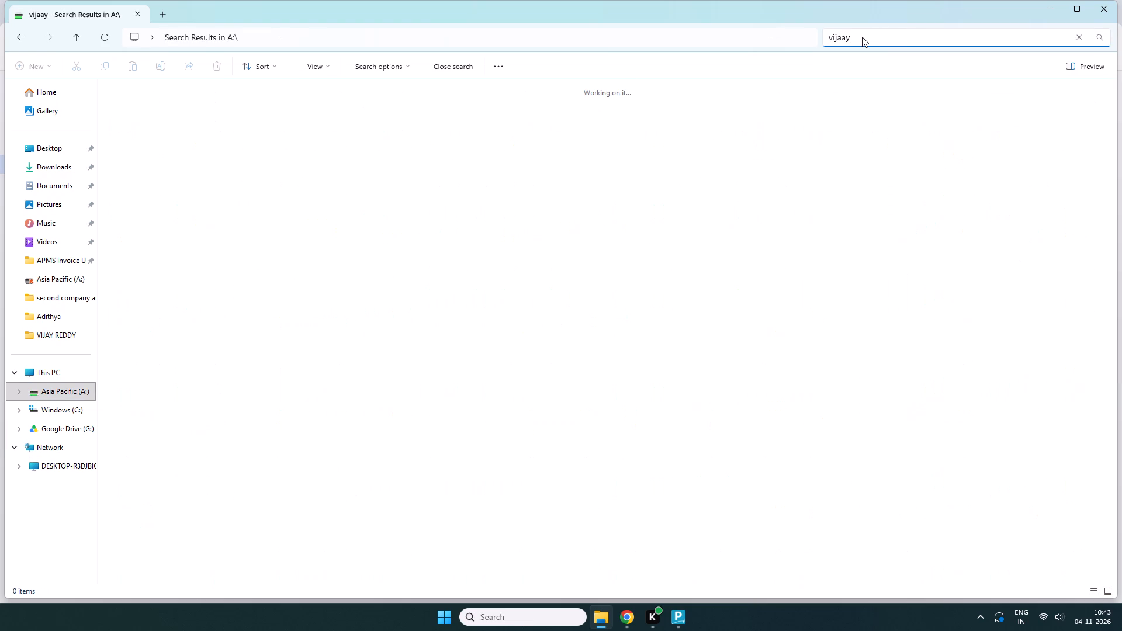
{"action": "key", "text": "BackSpace"}
{"action": "key", "text": "BackSpace"}
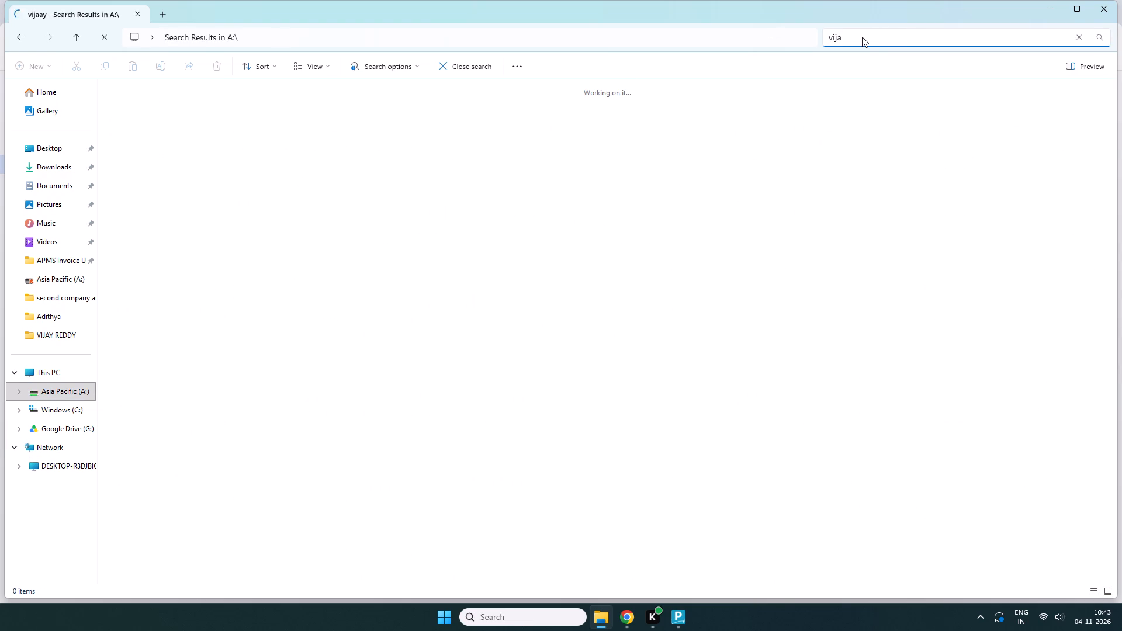
{"action": "key", "text": "y"}
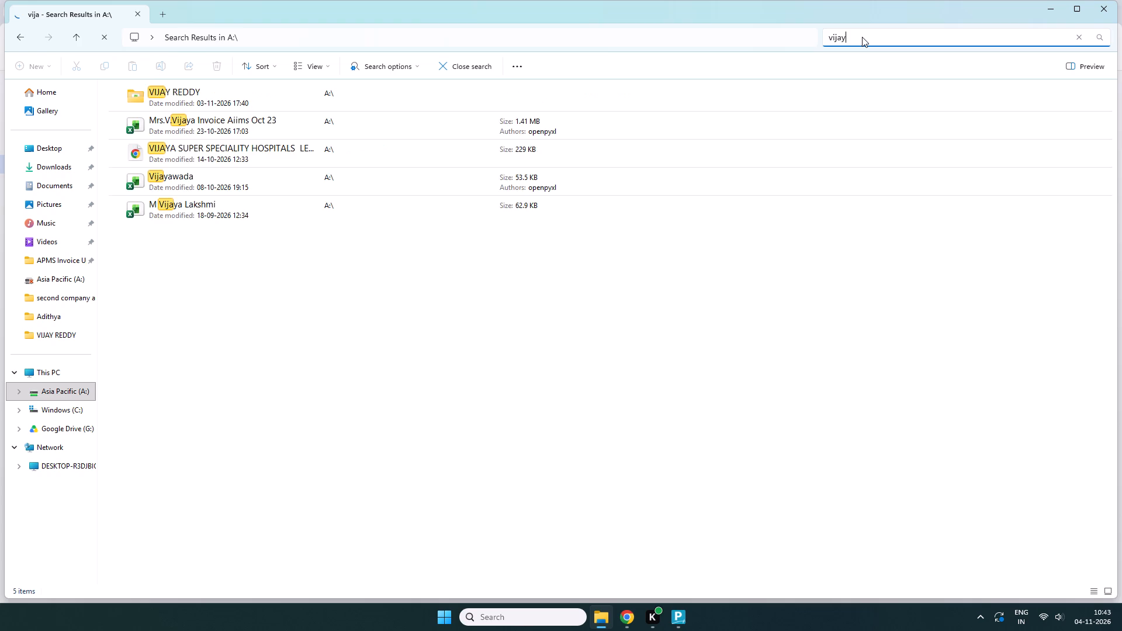
{"action": "double_click", "coordinate": [228, 95]}
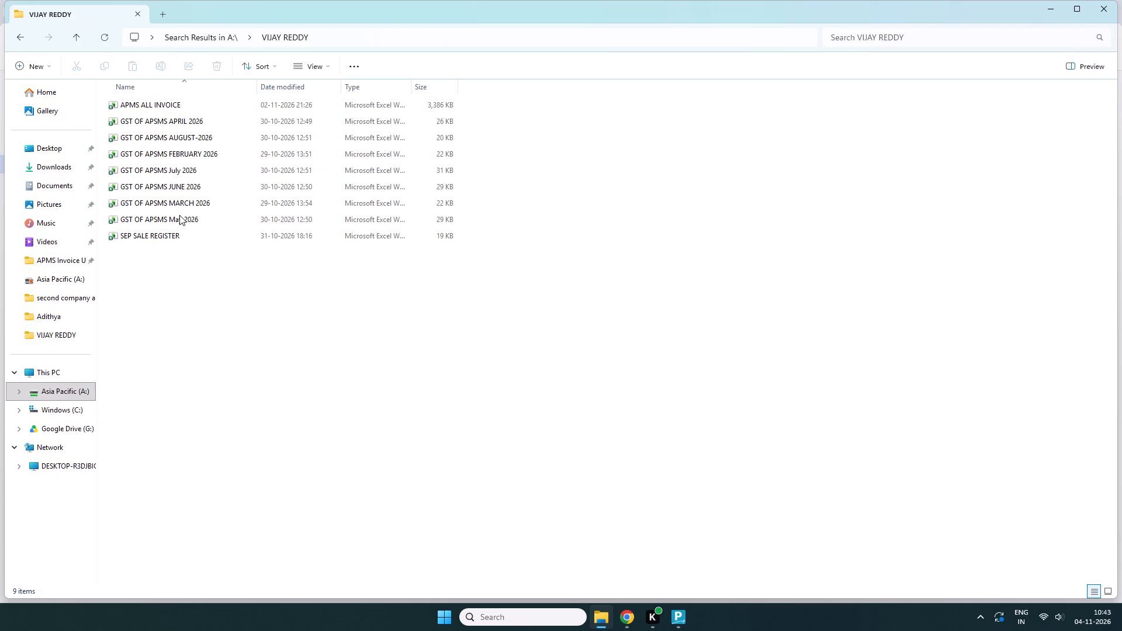
Open the GST OF APSMS July 2026 workbook, enable editing and go to the top of its July sales bills.
{"action": "left_click", "coordinate": [189, 173]}
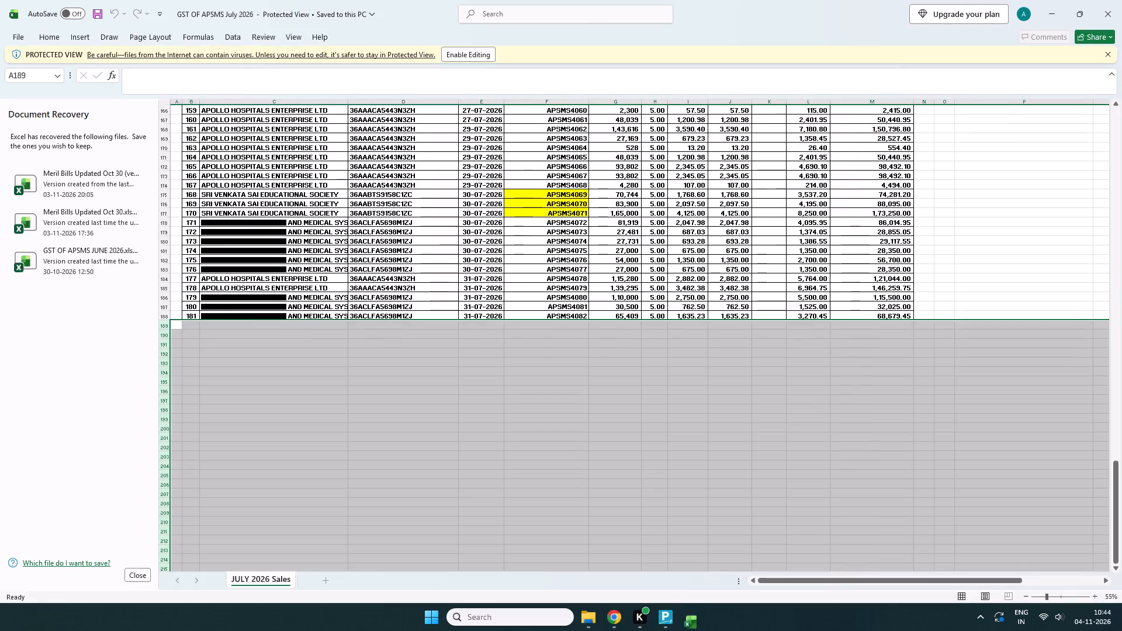
{"action": "left_click", "coordinate": [472, 54]}
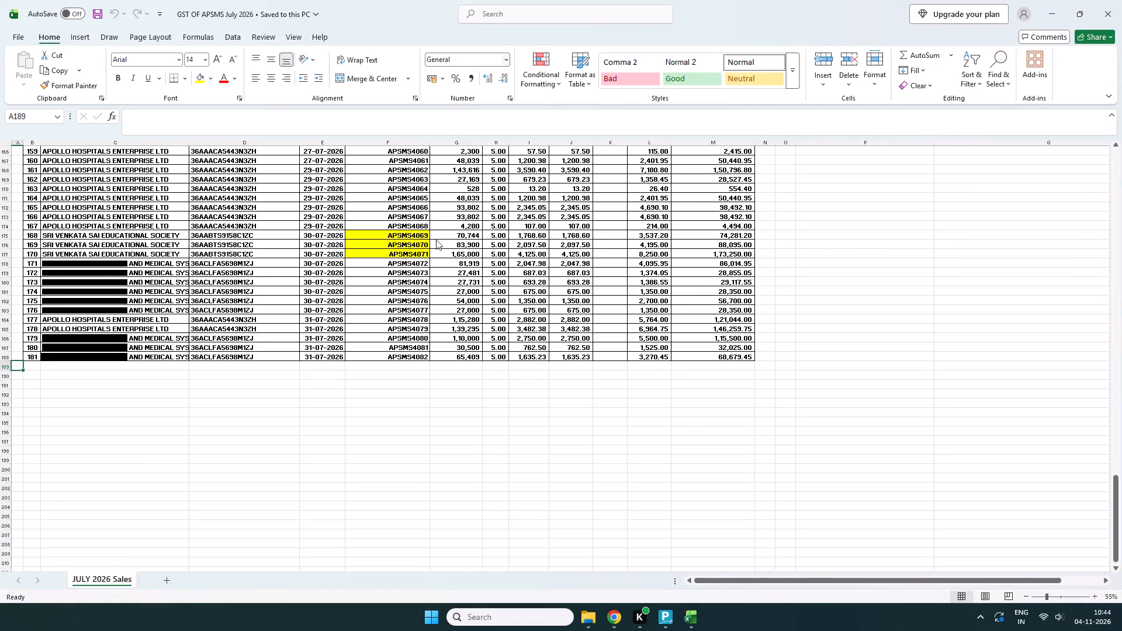
{"action": "scroll", "coordinate": [434, 356], "scroll_direction": "up", "scroll_amount": 20}
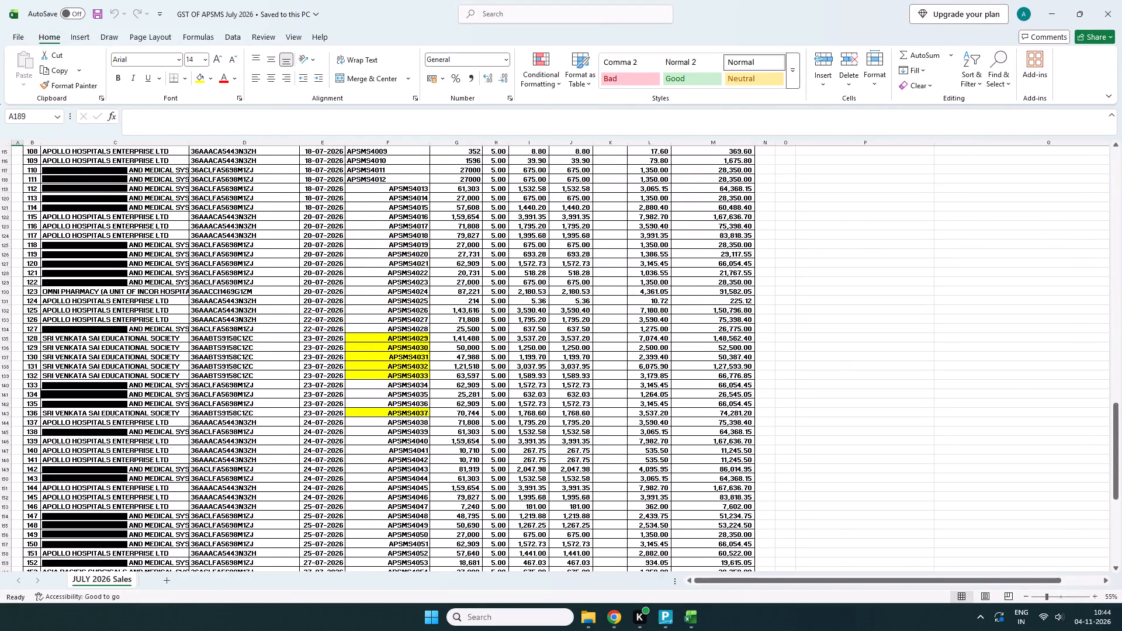
{"action": "scroll", "coordinate": [435, 348], "scroll_direction": "up", "scroll_amount": 20}
{"action": "scroll", "coordinate": [435, 348], "scroll_direction": "up", "scroll_amount": 10}
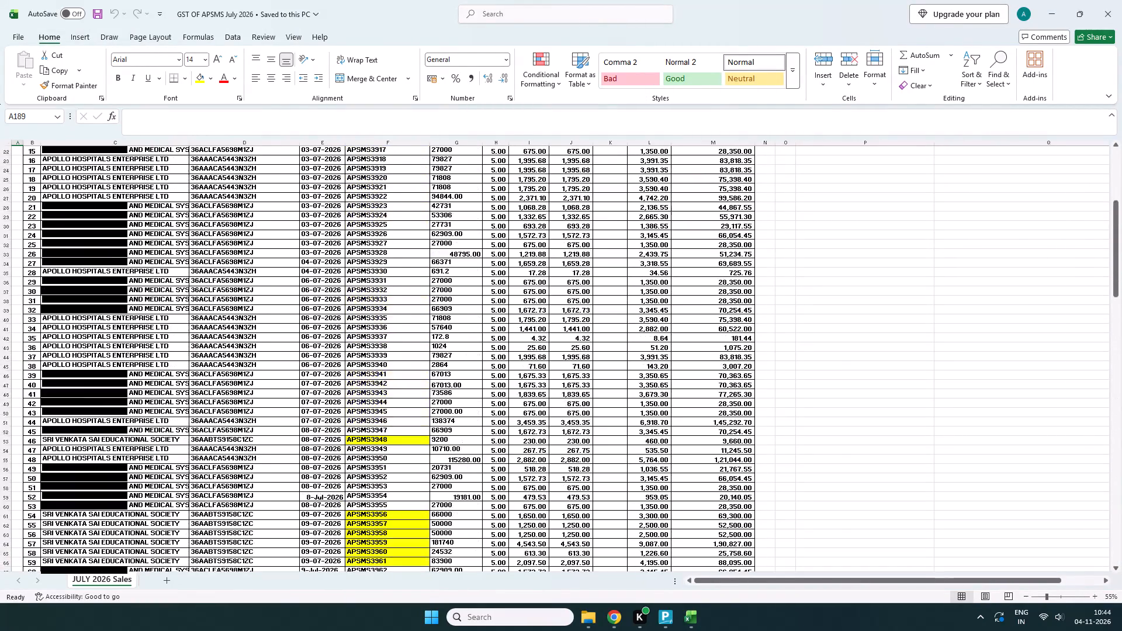
{"action": "scroll", "coordinate": [441, 333], "scroll_direction": "up", "scroll_amount": 13}
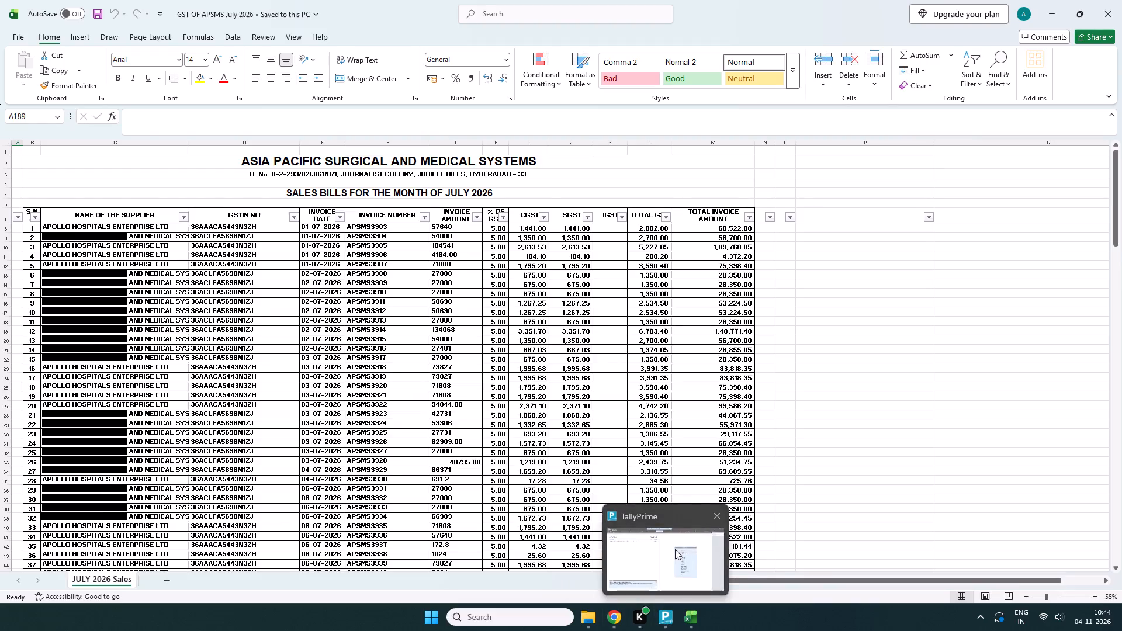
Return to the folder in File Explorer, open the GST OF APSMS JUNE 2026 workbook, enable editing and look through its June sales rows.
{"action": "left_click", "coordinate": [675, 549]}
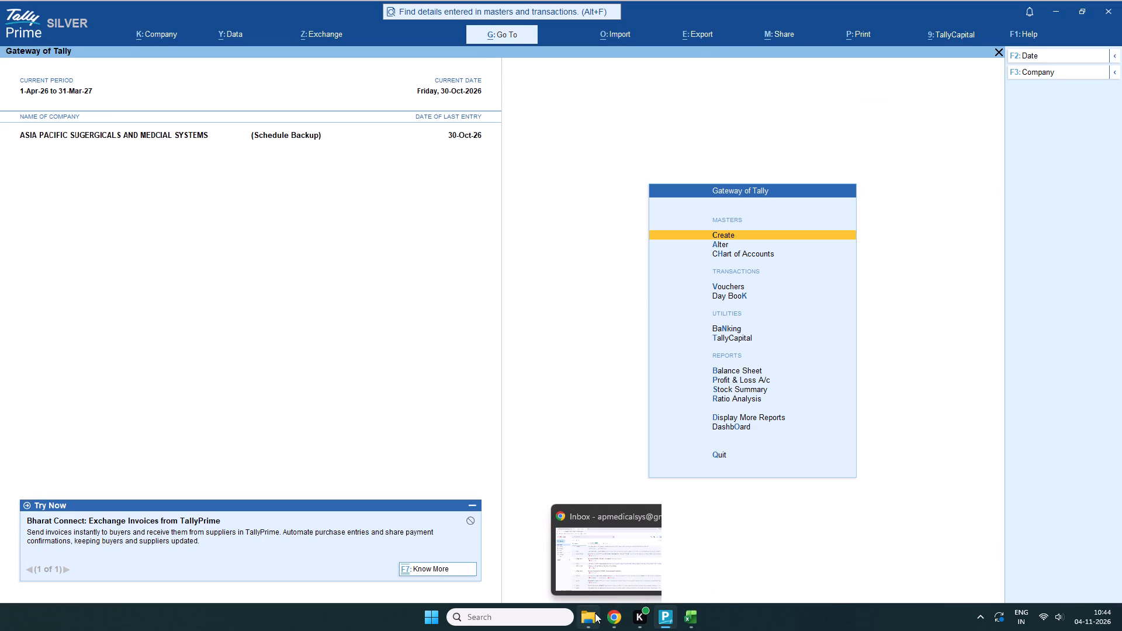
{"action": "left_click", "coordinate": [609, 557]}
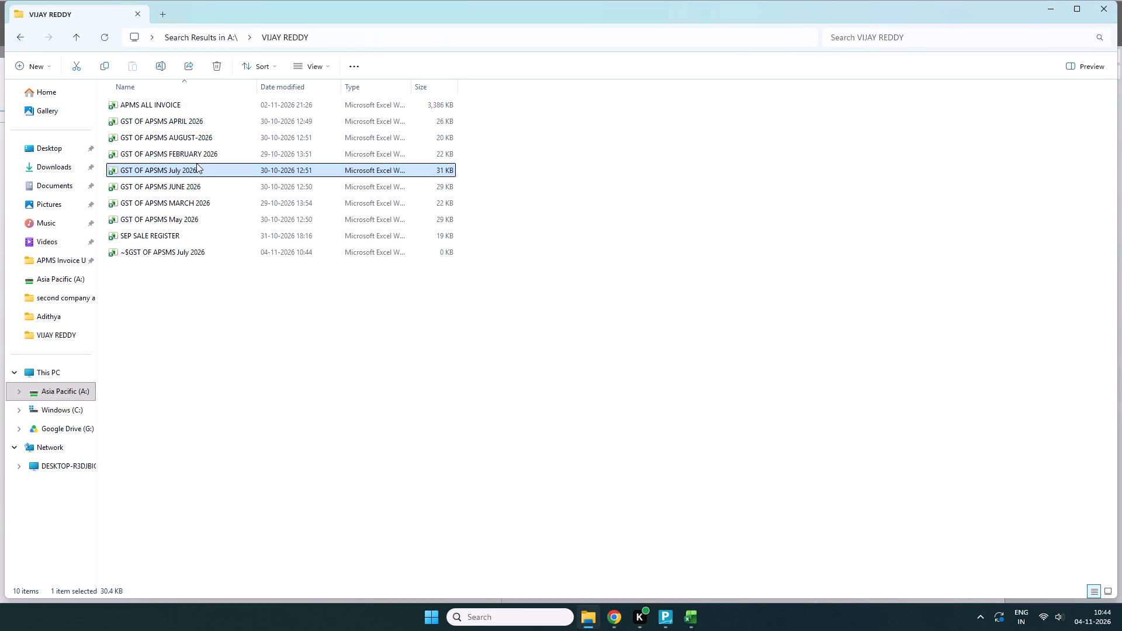
{"action": "scroll", "coordinate": [199, 185], "scroll_direction": "down", "scroll_amount": 2}
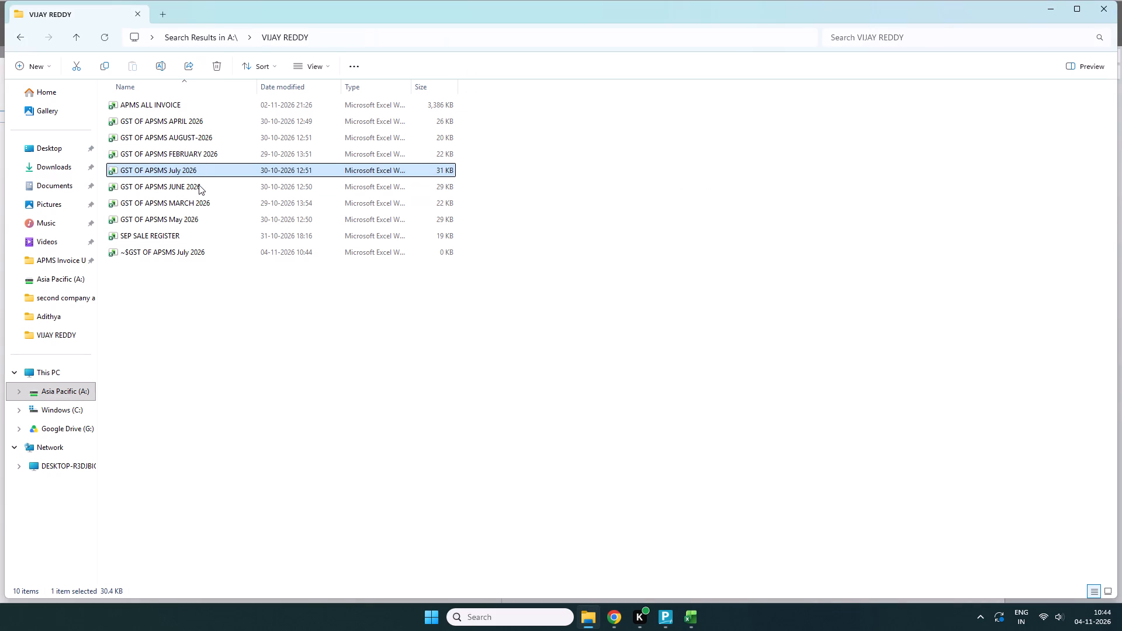
{"action": "left_click", "coordinate": [199, 185]}
{"action": "triple_click", "coordinate": [198, 187]}
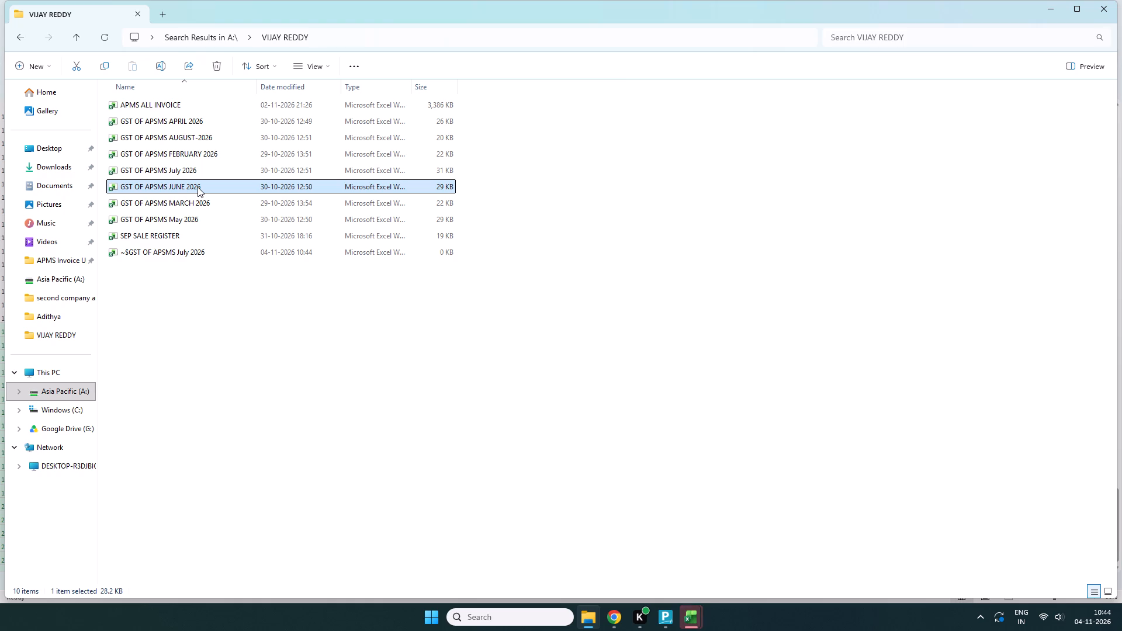
{"action": "triple_click", "coordinate": [198, 187]}
{"action": "left_click", "coordinate": [469, 53]}
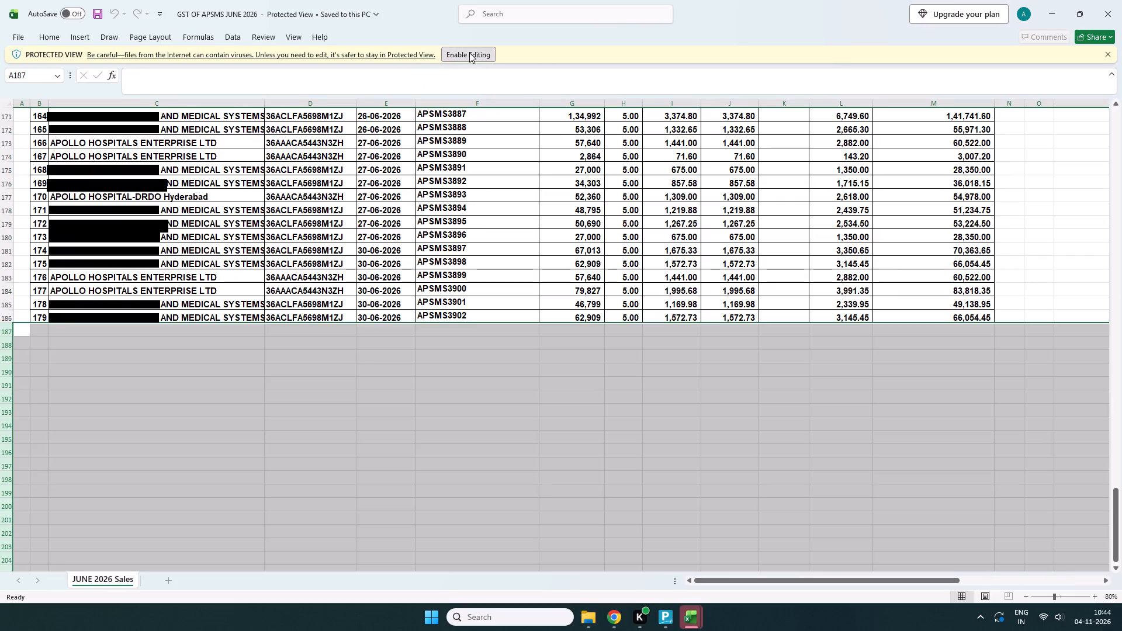
{"action": "scroll", "coordinate": [496, 290], "scroll_direction": "up", "scroll_amount": 10}
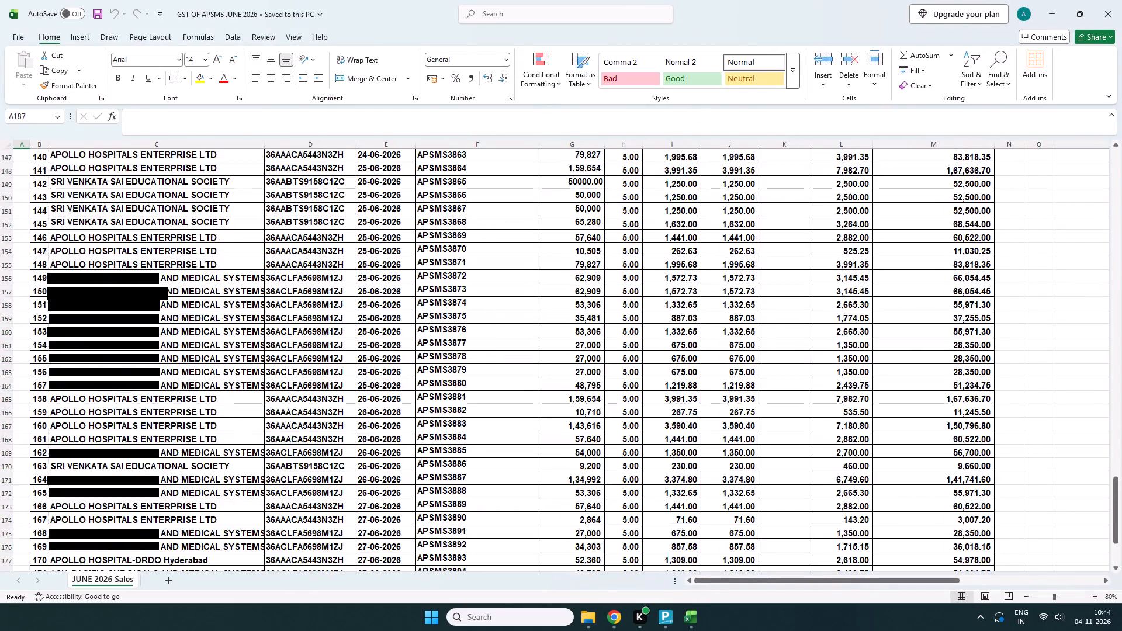
{"action": "scroll", "coordinate": [498, 286], "scroll_direction": "up", "scroll_amount": 20}
{"action": "scroll", "coordinate": [498, 286], "scroll_direction": "up", "scroll_amount": 20}
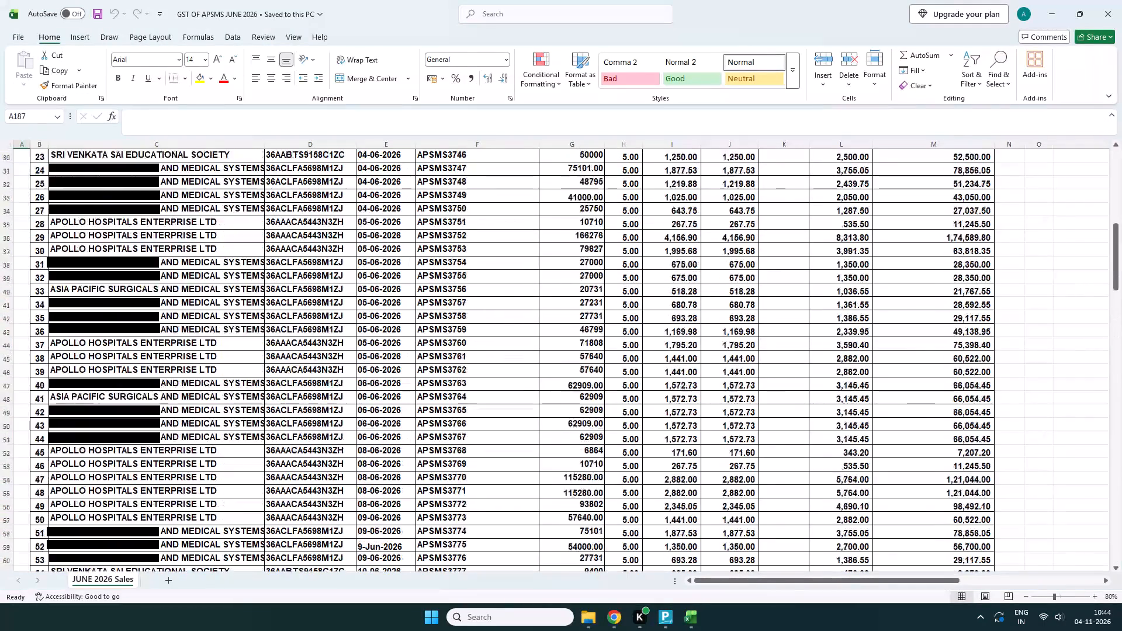
{"action": "scroll", "coordinate": [528, 272], "scroll_direction": "up", "scroll_amount": 14}
{"action": "scroll", "coordinate": [533, 269], "scroll_direction": "down", "scroll_amount": 12}
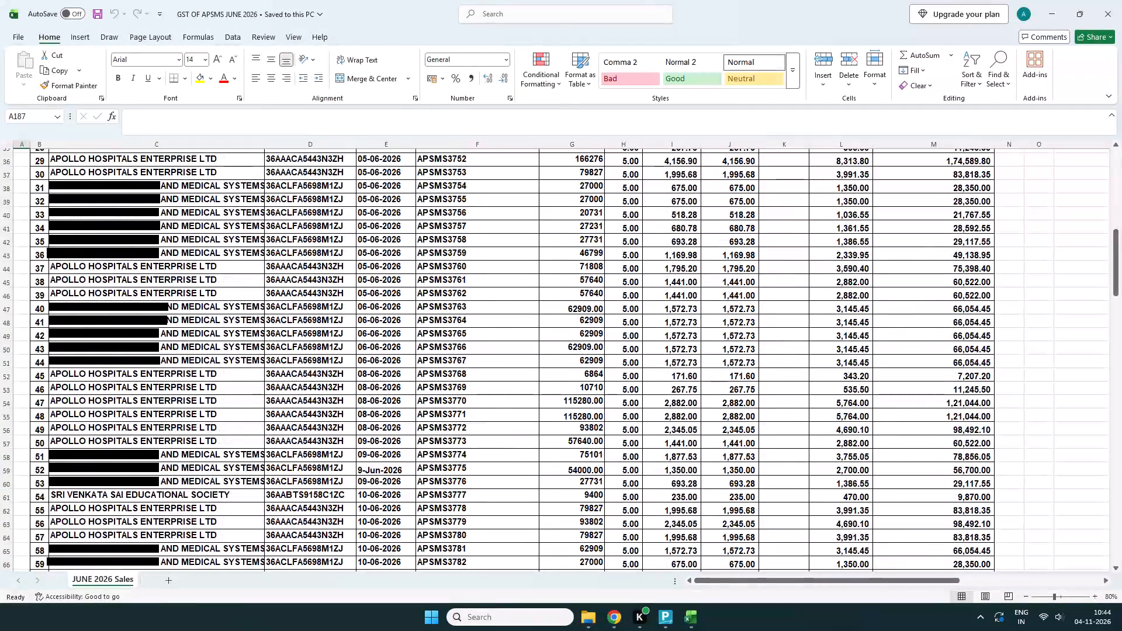
{"action": "scroll", "coordinate": [481, 353], "scroll_direction": "down", "scroll_amount": 1}
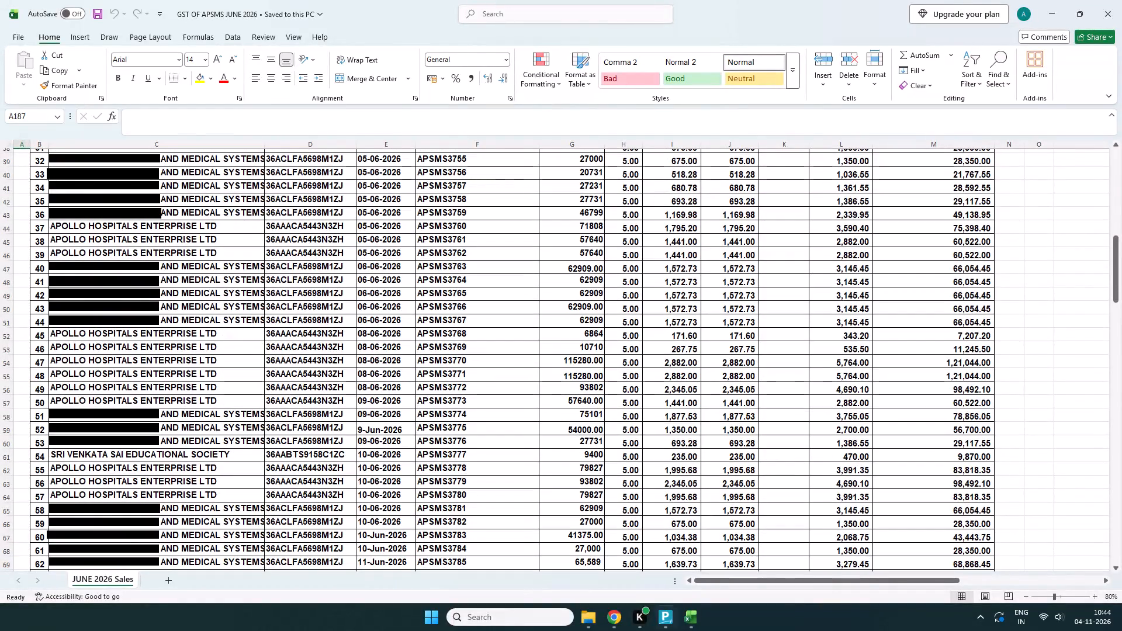
Switch to TallyPrime, view the Day Book and return to the Gateway of Tally.
{"action": "left_click", "coordinate": [688, 537]}
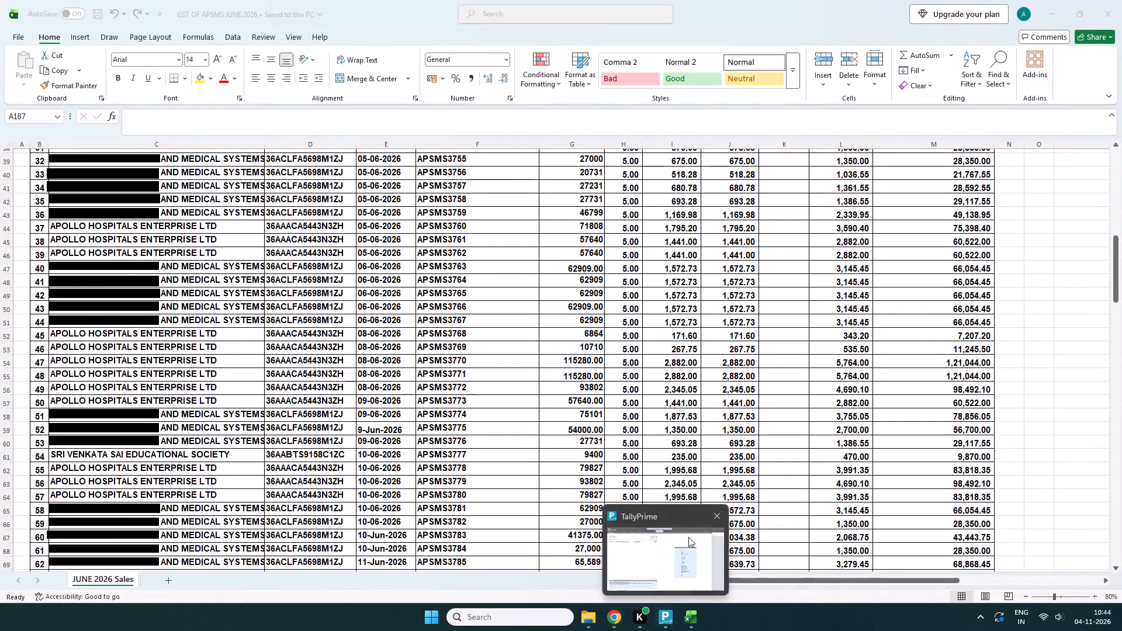
{"action": "scroll", "coordinate": [735, 307], "scroll_direction": "down", "scroll_amount": 4}
{"action": "left_click", "coordinate": [730, 294]}
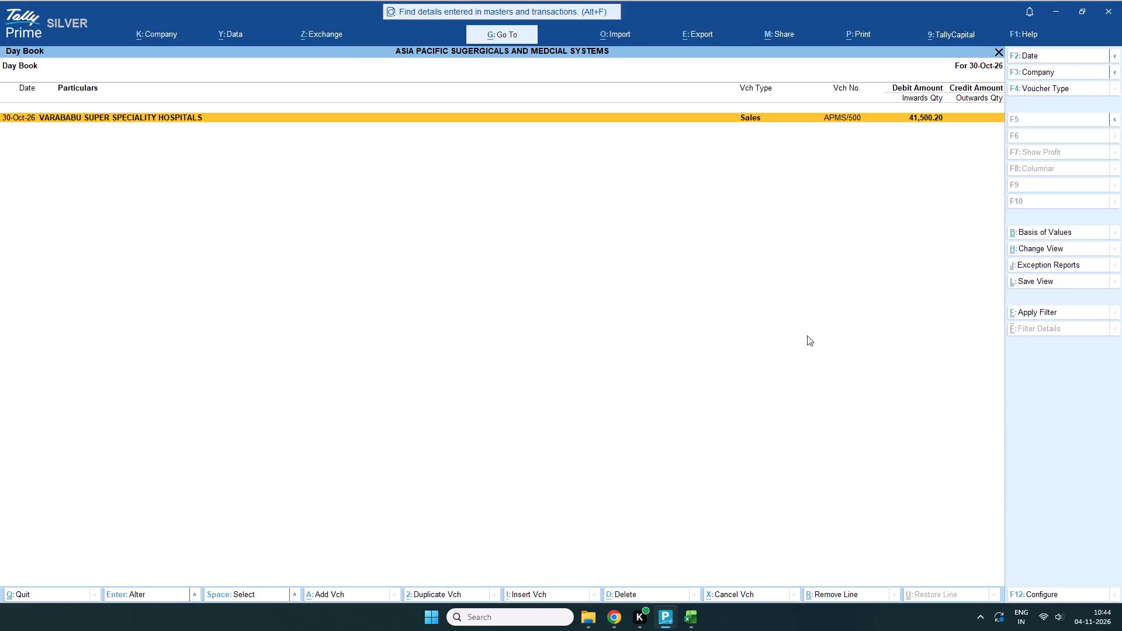
{"action": "left_click", "coordinate": [999, 48]}
View the Stock Summary report from the Gateway of Tally, reopen it for a second look, and close it.
{"action": "scroll", "coordinate": [660, 502], "scroll_direction": "down", "scroll_amount": 4}
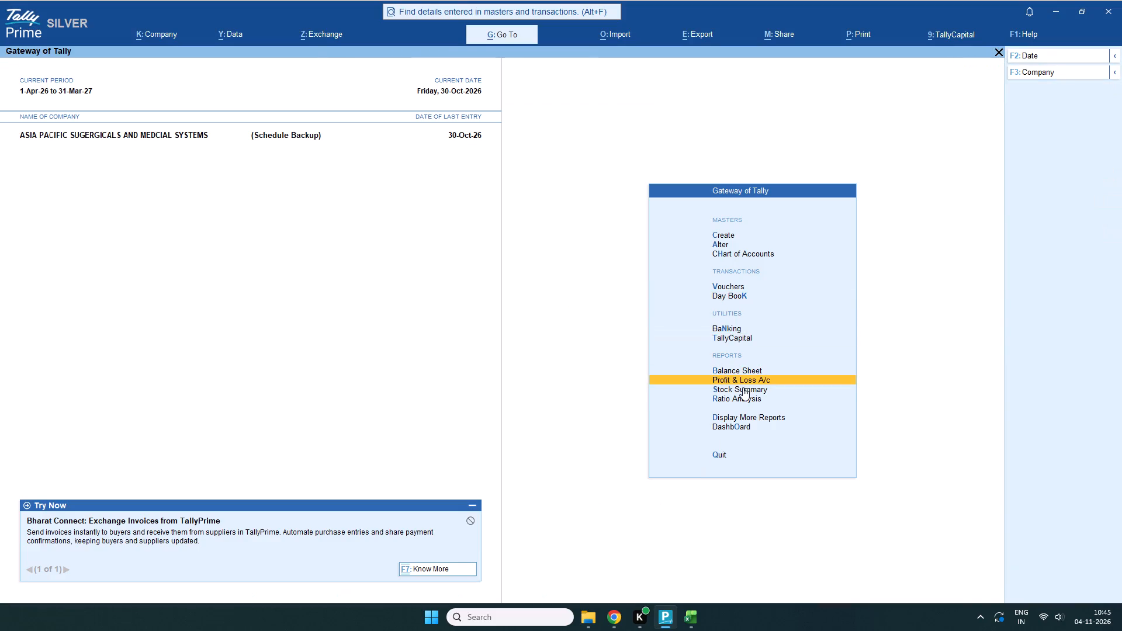
{"action": "scroll", "coordinate": [742, 387], "scroll_direction": "down", "scroll_amount": 1}
{"action": "left_click", "coordinate": [740, 387]}
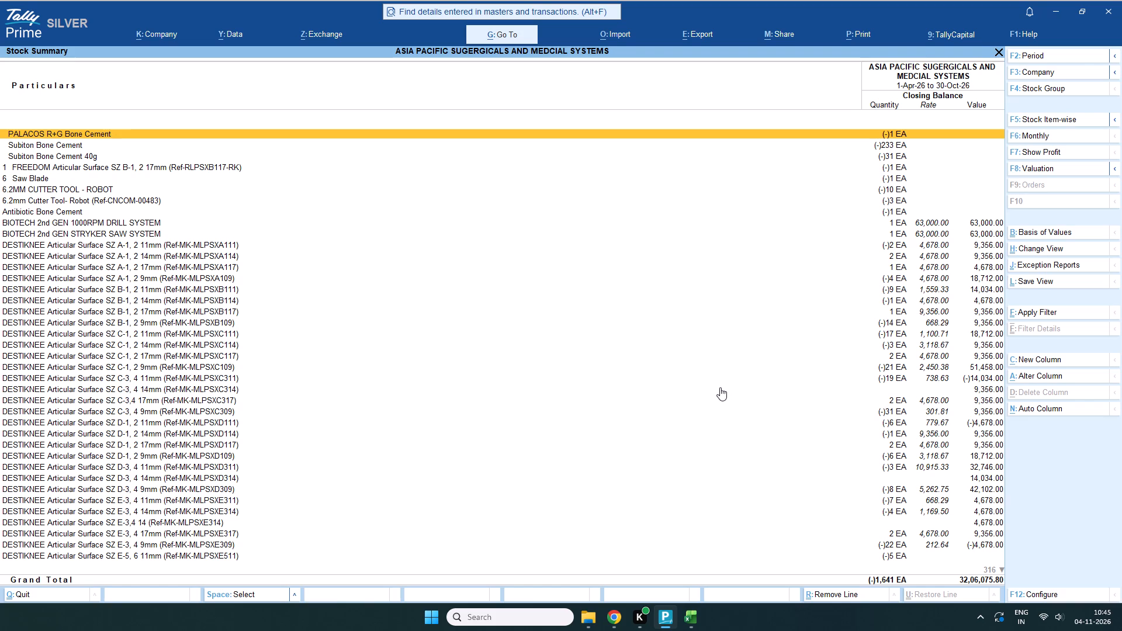
{"action": "left_click", "coordinate": [996, 50]}
{"action": "scroll", "coordinate": [731, 466], "scroll_direction": "down", "scroll_amount": 2}
{"action": "scroll", "coordinate": [732, 427], "scroll_direction": "up", "scroll_amount": 3}
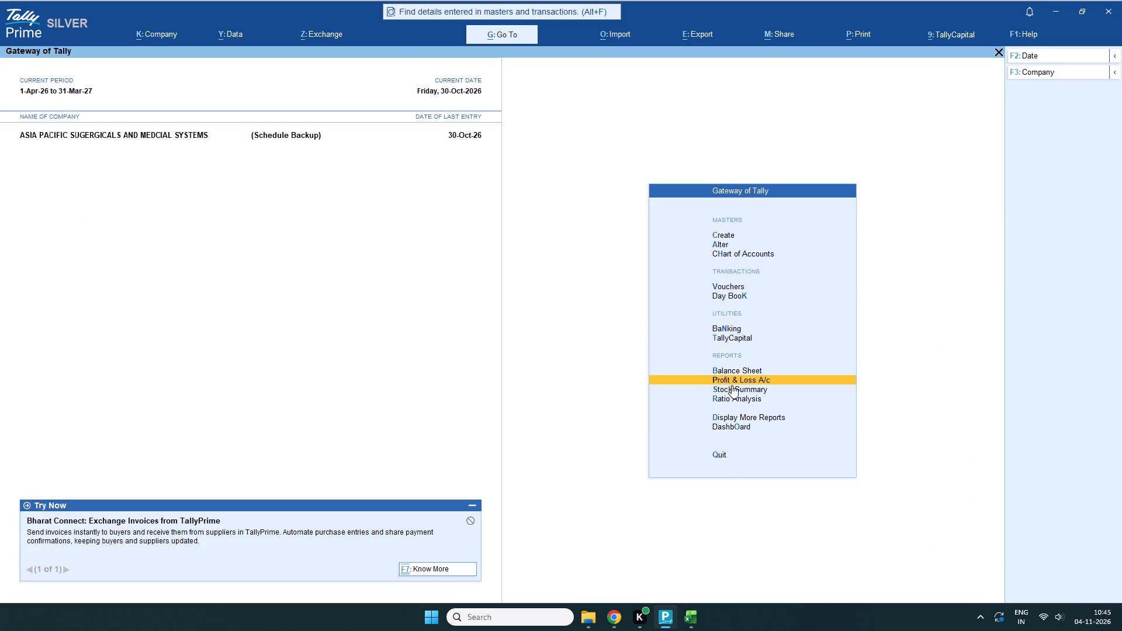
{"action": "scroll", "coordinate": [732, 385], "scroll_direction": "down", "scroll_amount": 1}
{"action": "left_click", "coordinate": [732, 385]}
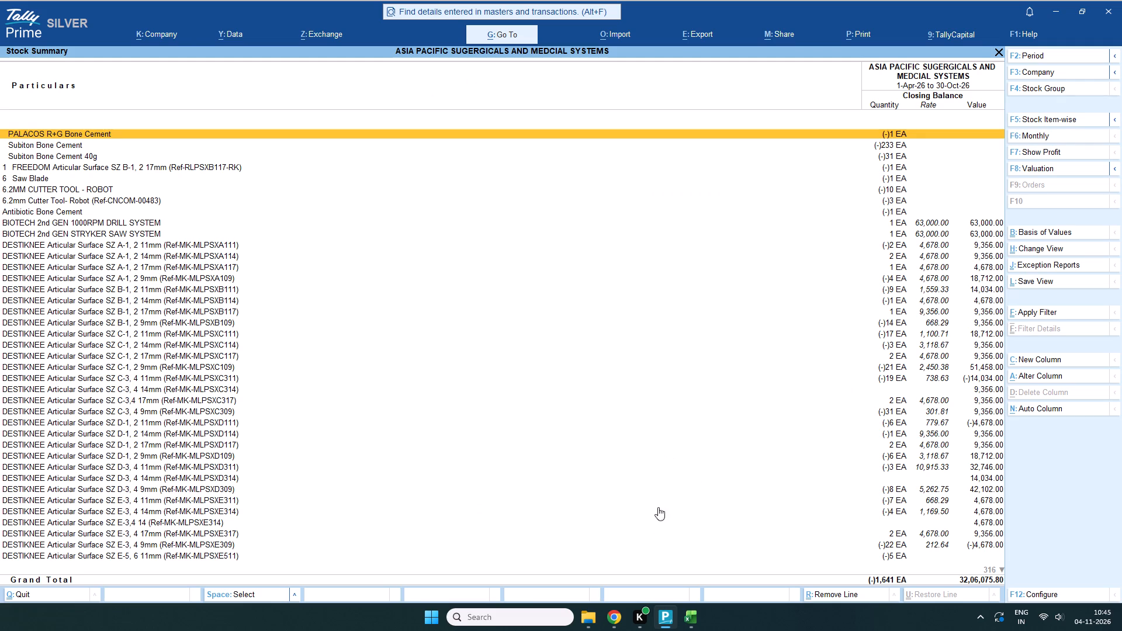
{"action": "scroll", "coordinate": [926, 204], "scroll_direction": "down", "scroll_amount": 2}
{"action": "scroll", "coordinate": [912, 180], "scroll_direction": "up", "scroll_amount": 1}
{"action": "left_click", "coordinate": [998, 50]}
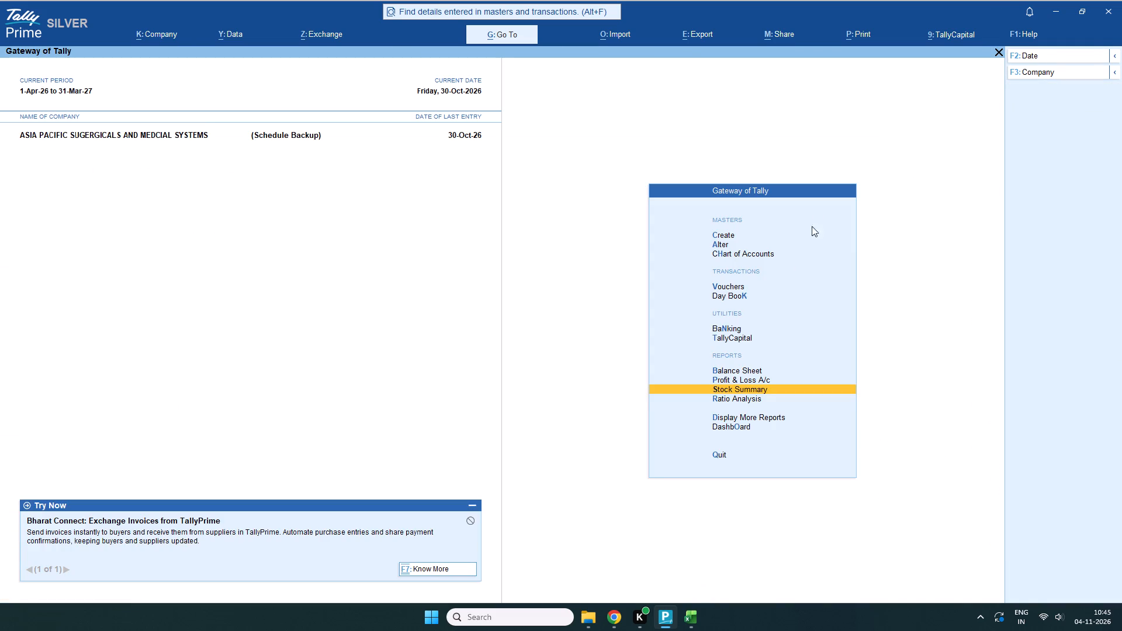
View the Profit & Loss A/c report and return to the Gateway of Tally.
{"action": "scroll", "coordinate": [751, 271], "scroll_direction": "down", "scroll_amount": 1}
{"action": "scroll", "coordinate": [751, 271], "scroll_direction": "up", "scroll_amount": 3}
{"action": "scroll", "coordinate": [749, 274], "scroll_direction": "down", "scroll_amount": 3}
{"action": "scroll", "coordinate": [773, 421], "scroll_direction": "up", "scroll_amount": 2}
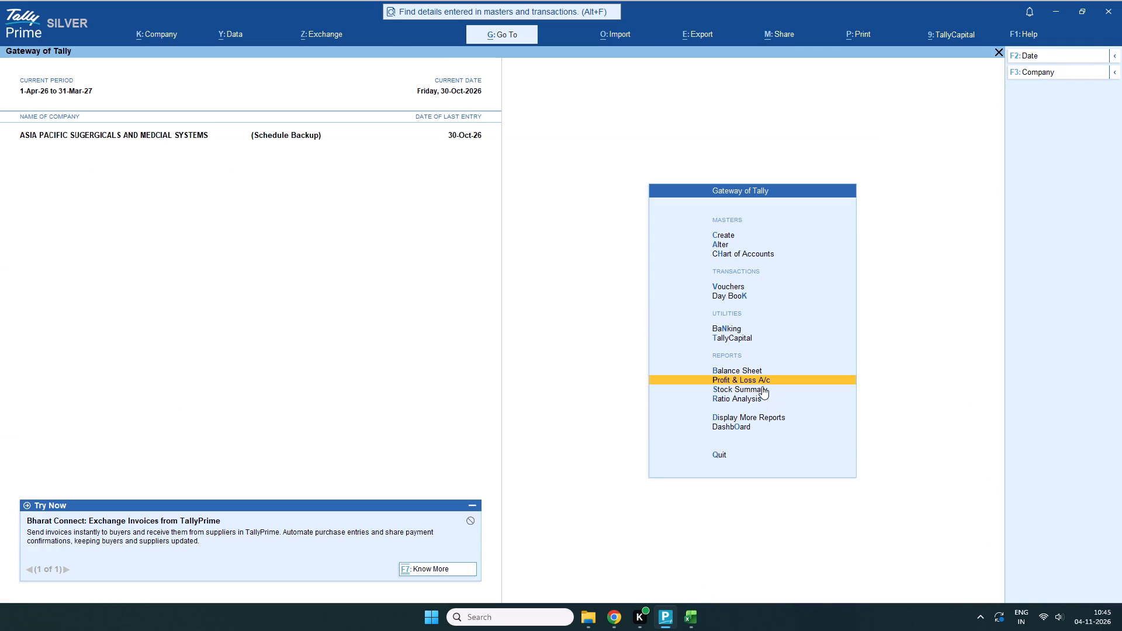
{"action": "left_click", "coordinate": [763, 383]}
{"action": "scroll", "coordinate": [739, 373], "scroll_direction": "down", "scroll_amount": 1}
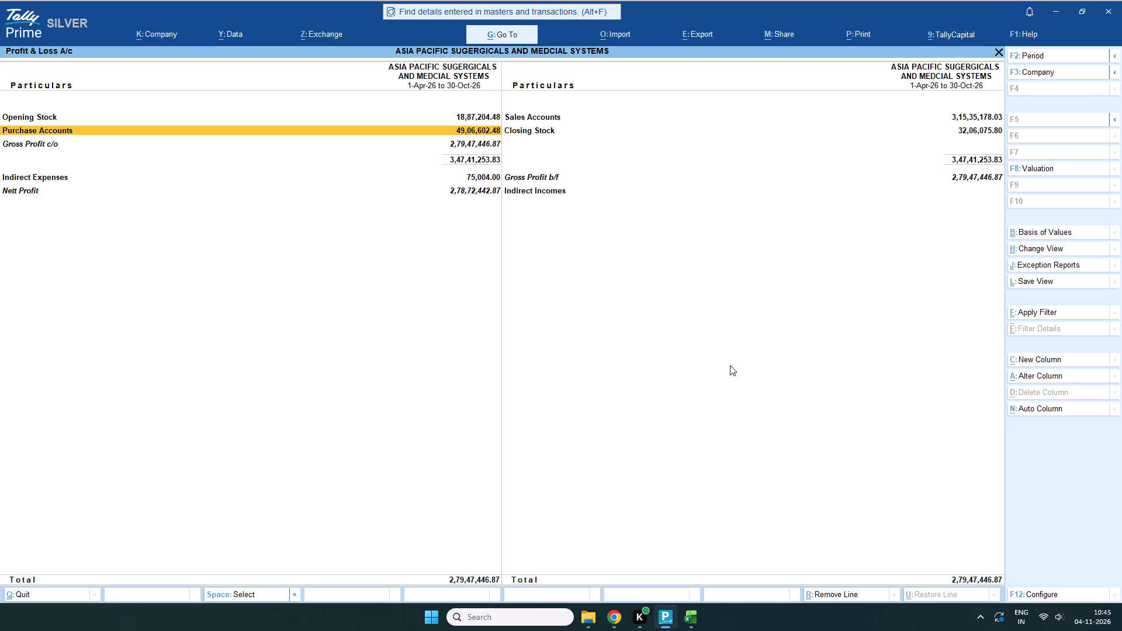
{"action": "left_click", "coordinate": [1003, 51]}
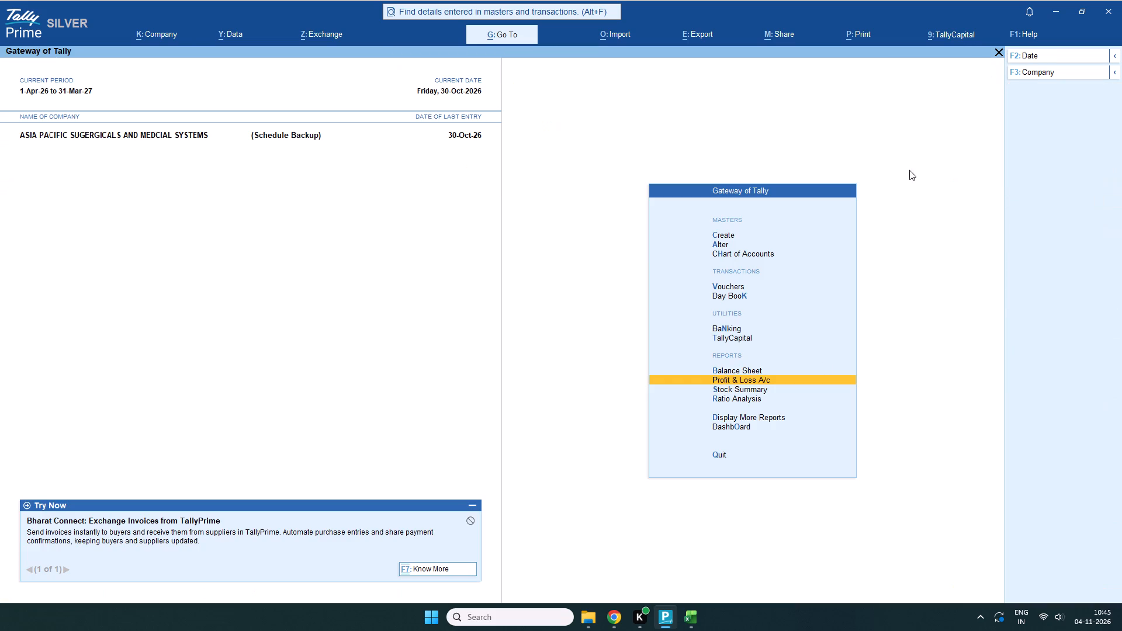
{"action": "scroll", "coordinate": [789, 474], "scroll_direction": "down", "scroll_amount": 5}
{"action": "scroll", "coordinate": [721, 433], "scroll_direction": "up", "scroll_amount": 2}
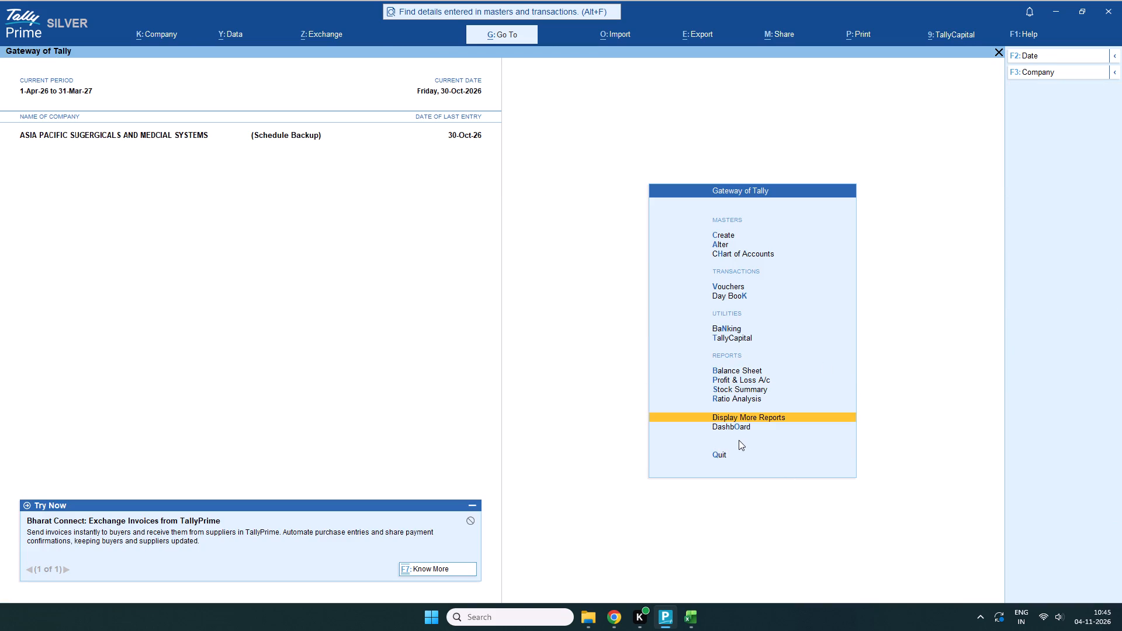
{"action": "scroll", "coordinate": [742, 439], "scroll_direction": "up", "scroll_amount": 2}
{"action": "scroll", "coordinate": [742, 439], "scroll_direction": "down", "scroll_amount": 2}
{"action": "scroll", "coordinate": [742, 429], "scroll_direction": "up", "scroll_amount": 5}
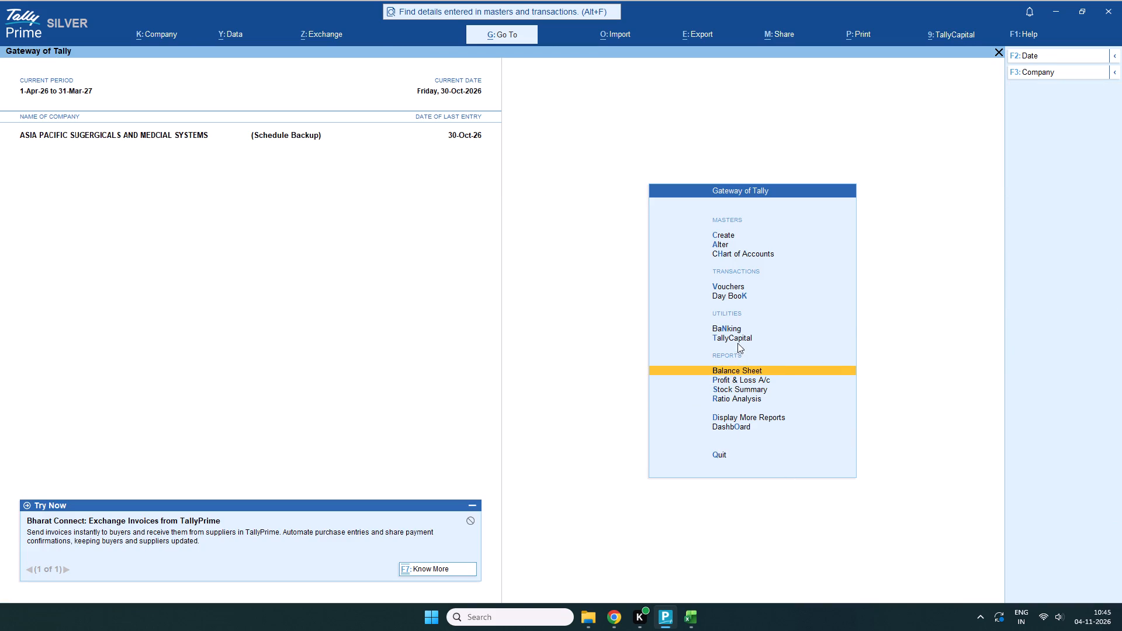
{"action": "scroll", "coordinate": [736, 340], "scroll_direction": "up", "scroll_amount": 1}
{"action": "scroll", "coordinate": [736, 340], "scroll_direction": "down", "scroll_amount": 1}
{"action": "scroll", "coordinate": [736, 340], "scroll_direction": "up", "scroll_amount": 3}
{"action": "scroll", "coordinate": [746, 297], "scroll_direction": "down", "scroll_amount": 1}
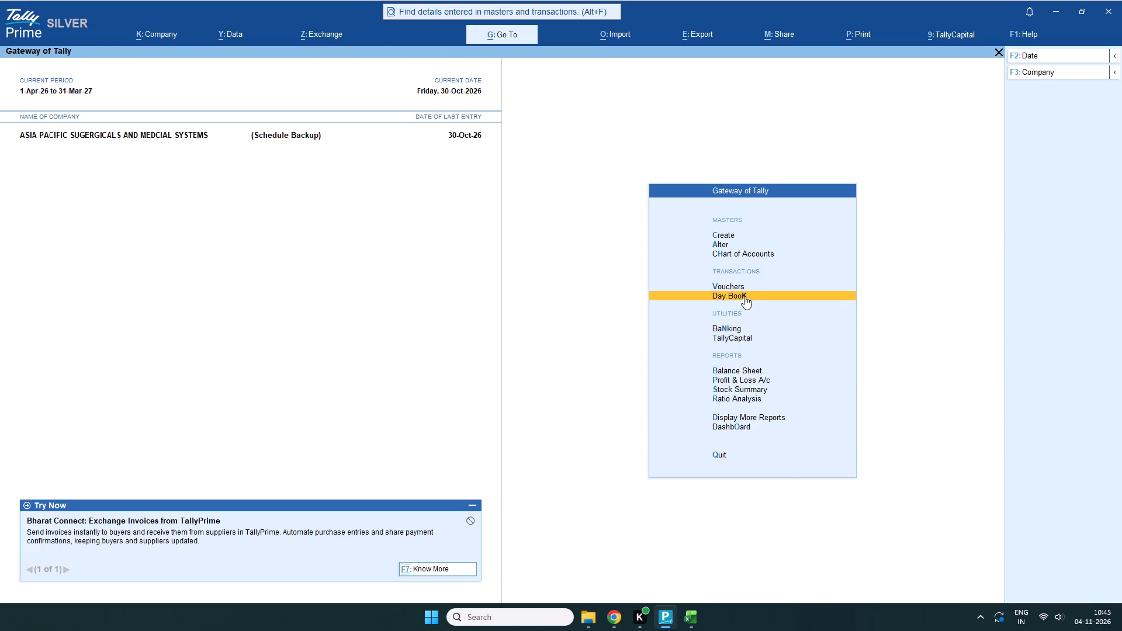
Open the Day Book from the Gateway of Tally and bring up its date setting.
{"action": "left_click", "coordinate": [743, 295]}
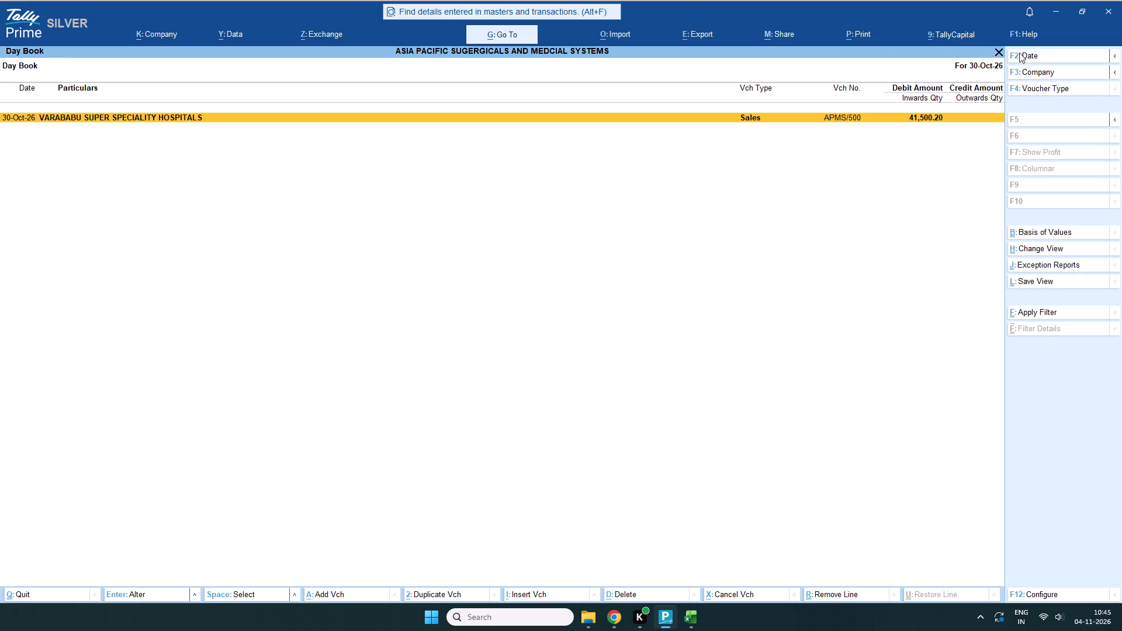
{"action": "left_click", "coordinate": [1019, 51]}
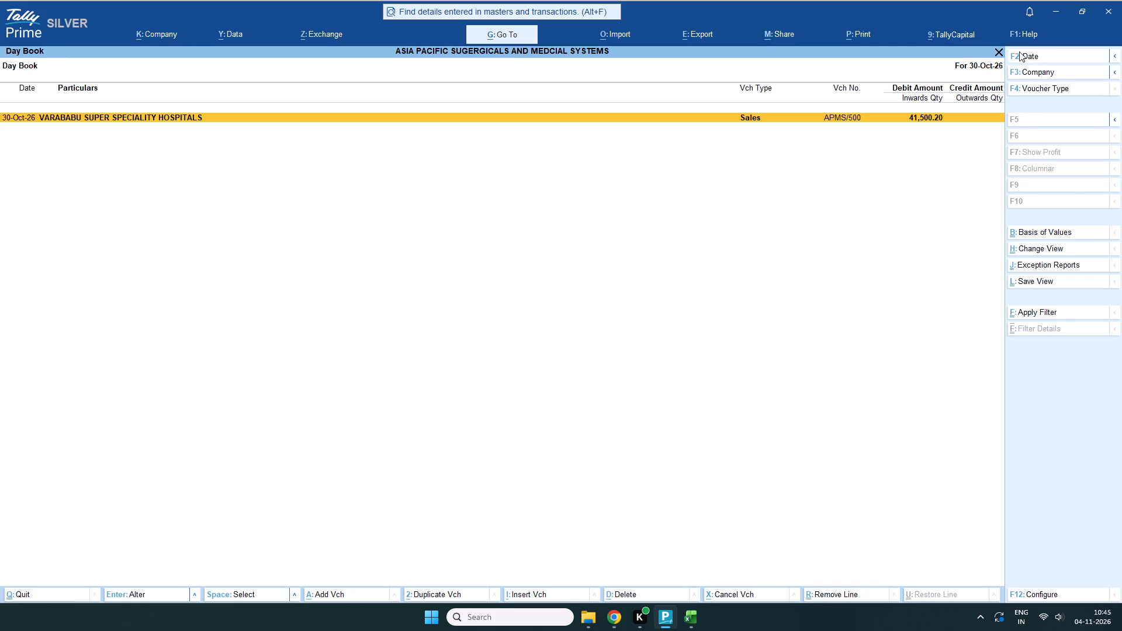
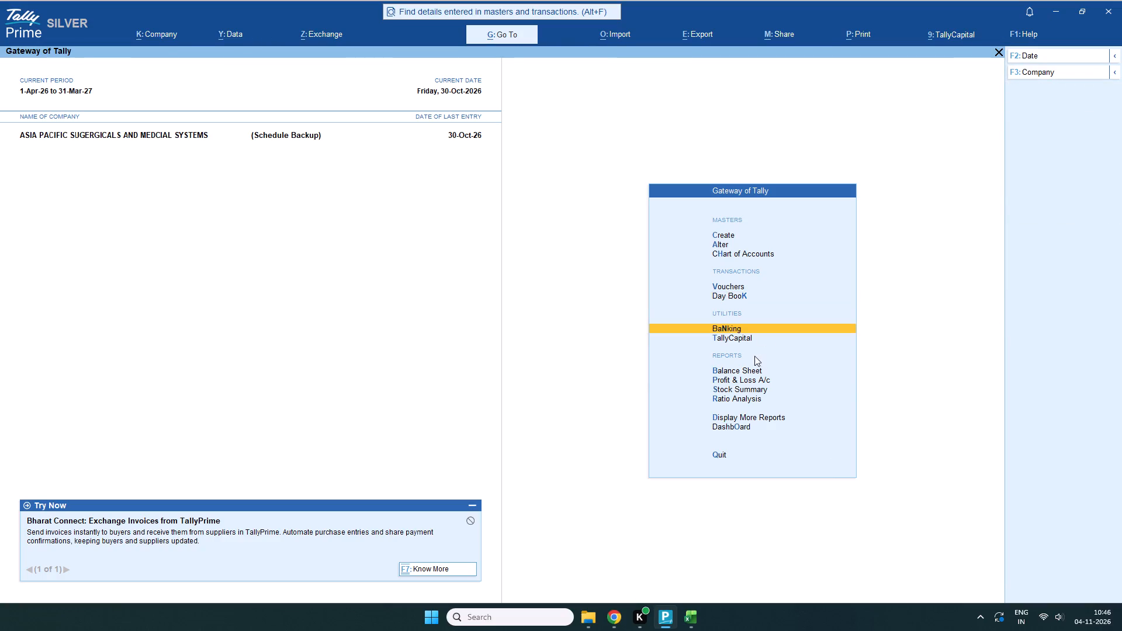
Open the Display More Reports list from the Gateway of Tally.
{"action": "scroll", "coordinate": [753, 354], "scroll_direction": "down", "scroll_amount": 3}
{"action": "scroll", "coordinate": [738, 399], "scroll_direction": "up", "scroll_amount": 7}
{"action": "scroll", "coordinate": [734, 397], "scroll_direction": "down", "scroll_amount": 6}
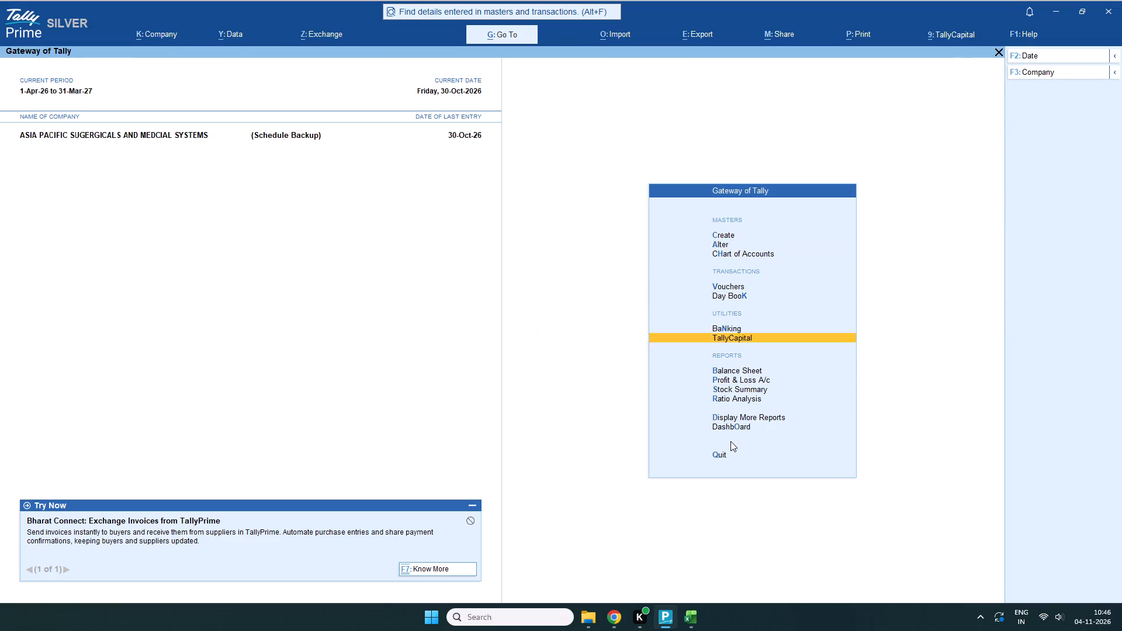
{"action": "scroll", "coordinate": [730, 441], "scroll_direction": "down", "scroll_amount": 4}
{"action": "left_click", "coordinate": [745, 414]}
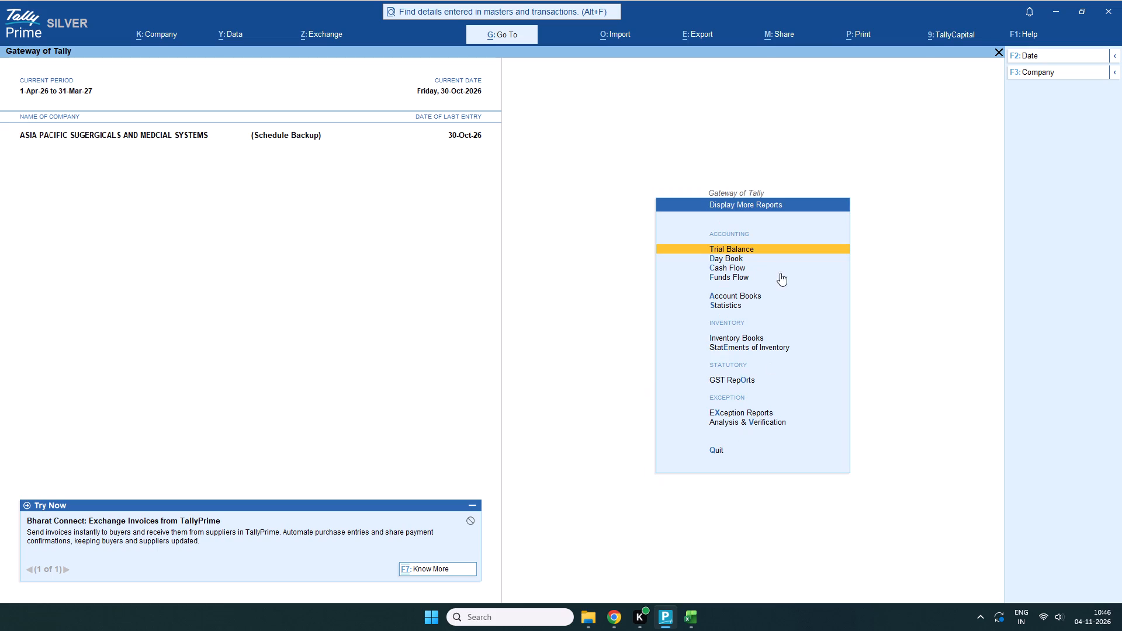
View the Day Book from Display More Reports, then view it again from the Gateway of Tally and close it.
{"action": "scroll", "coordinate": [774, 280], "scroll_direction": "down", "scroll_amount": 7}
{"action": "scroll", "coordinate": [738, 337], "scroll_direction": "up", "scroll_amount": 2}
{"action": "scroll", "coordinate": [738, 337], "scroll_direction": "down", "scroll_amount": 2}
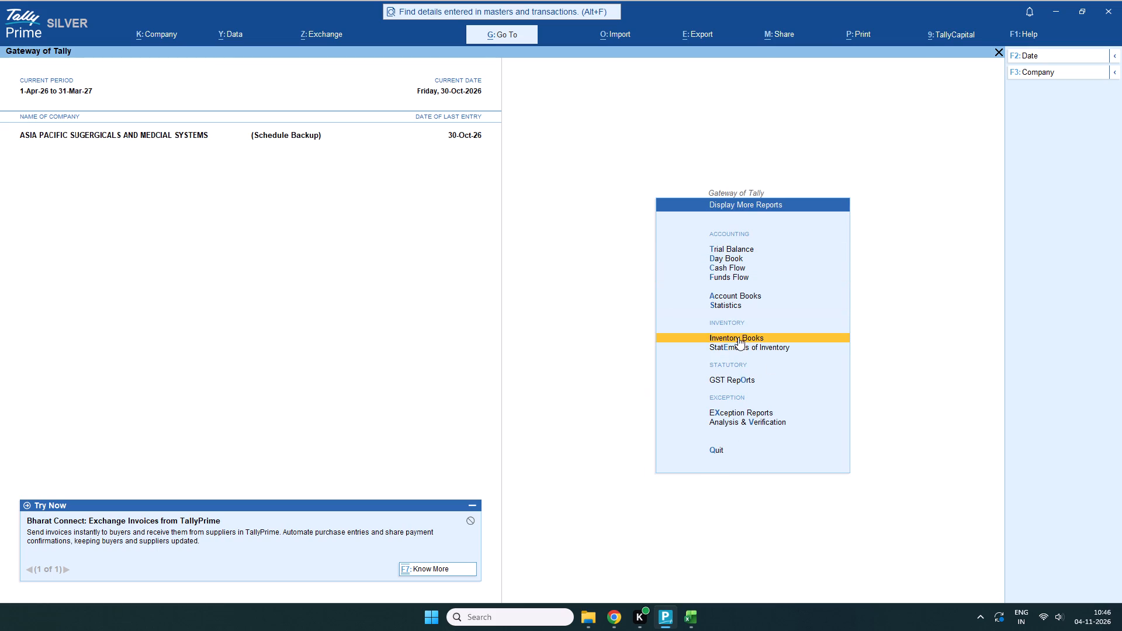
{"action": "scroll", "coordinate": [739, 354], "scroll_direction": "down", "scroll_amount": 1}
{"action": "scroll", "coordinate": [736, 321], "scroll_direction": "up", "scroll_amount": 7}
{"action": "left_click", "coordinate": [735, 252]}
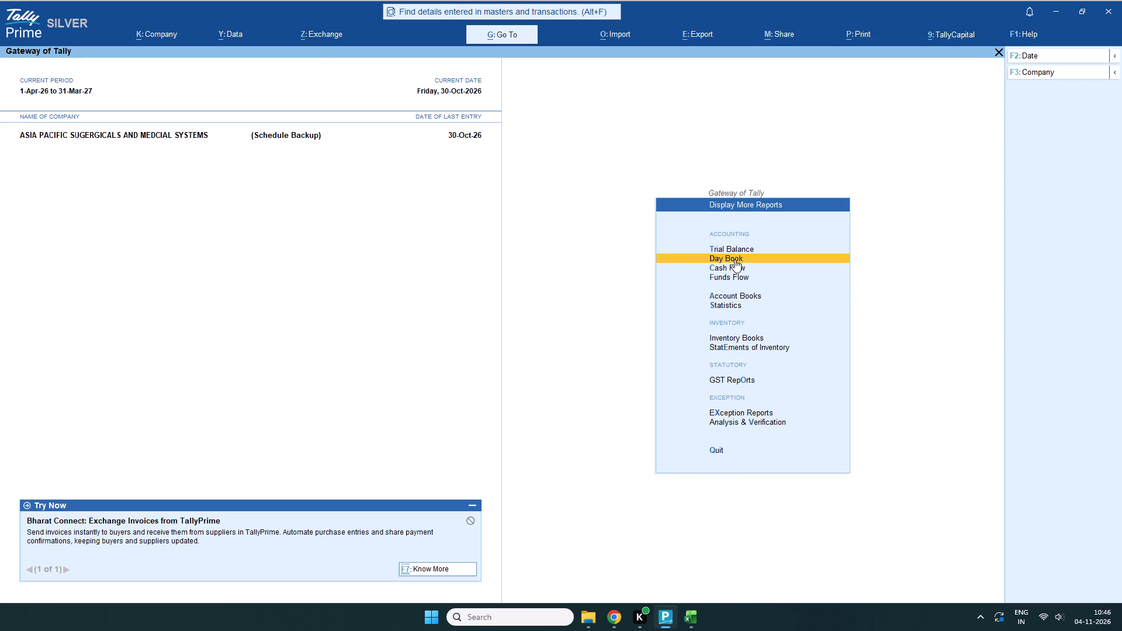
{"action": "left_click", "coordinate": [735, 259]}
{"action": "scroll", "coordinate": [735, 256], "scroll_direction": "down", "scroll_amount": 3}
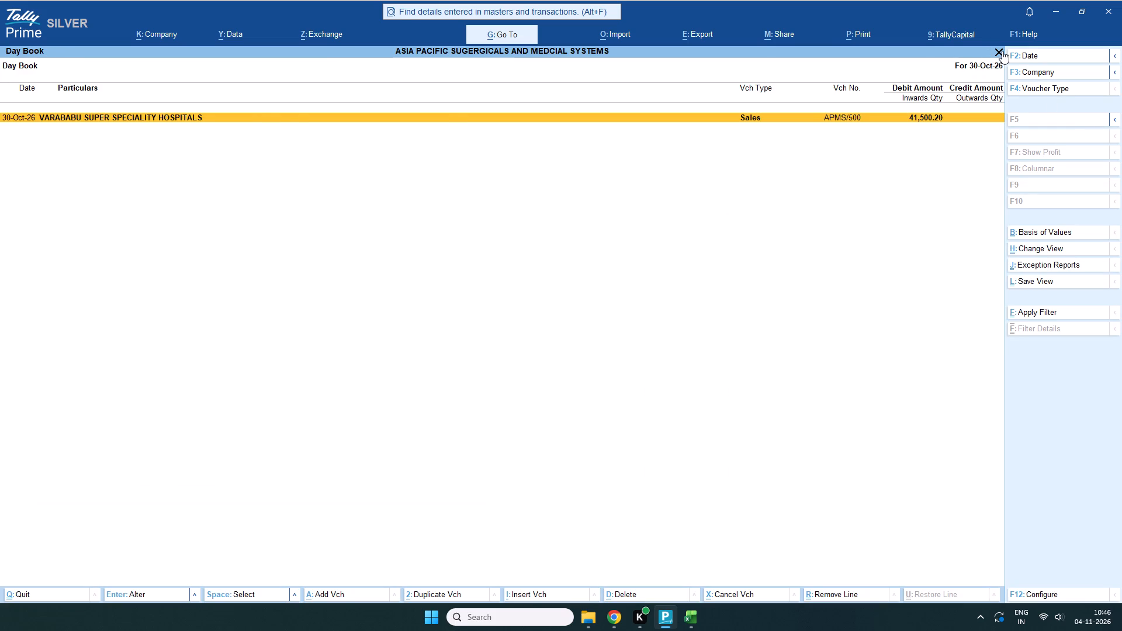
{"action": "left_click", "coordinate": [1002, 51]}
{"action": "left_click", "coordinate": [719, 450]}
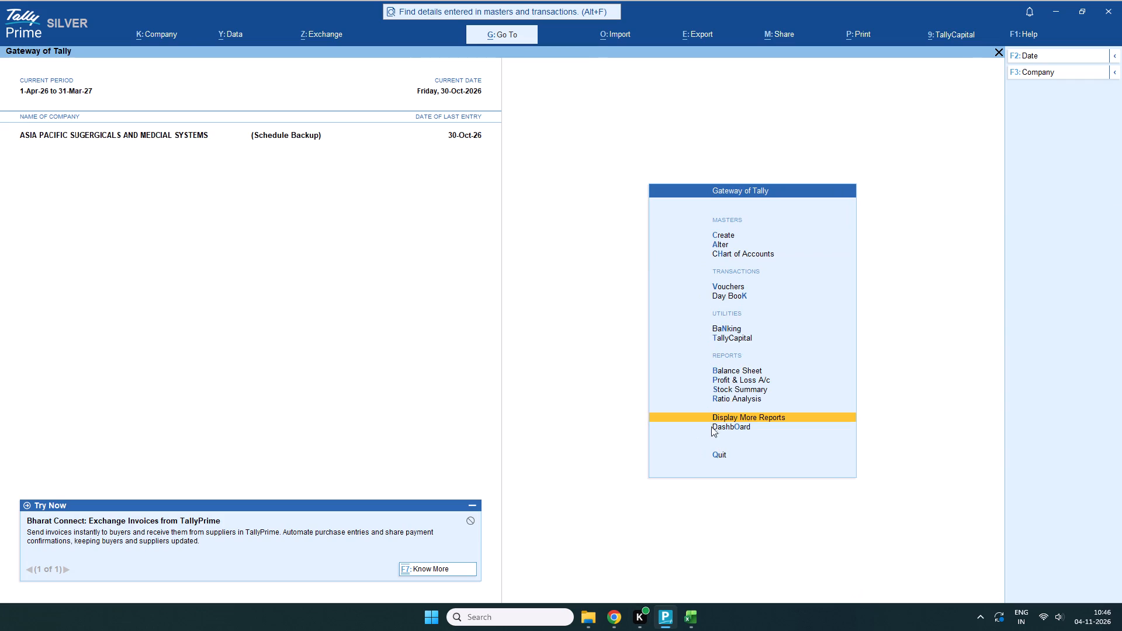
{"action": "scroll", "coordinate": [761, 370], "scroll_direction": "up", "scroll_amount": 7}
{"action": "left_click", "coordinate": [735, 298]}
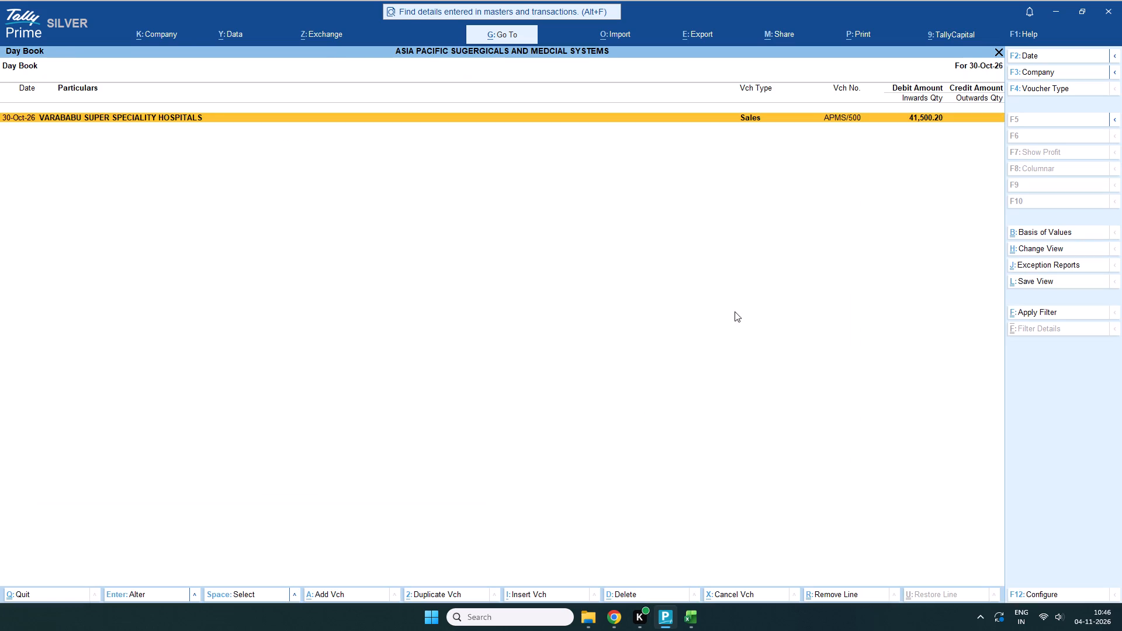
{"action": "left_click", "coordinate": [996, 50]}
From Account Books, search the ledgers for "sri" and open the Srikara Hospital-Vijayawada ledger vouchers.
{"action": "scroll", "coordinate": [749, 403], "scroll_direction": "down", "scroll_amount": 3}
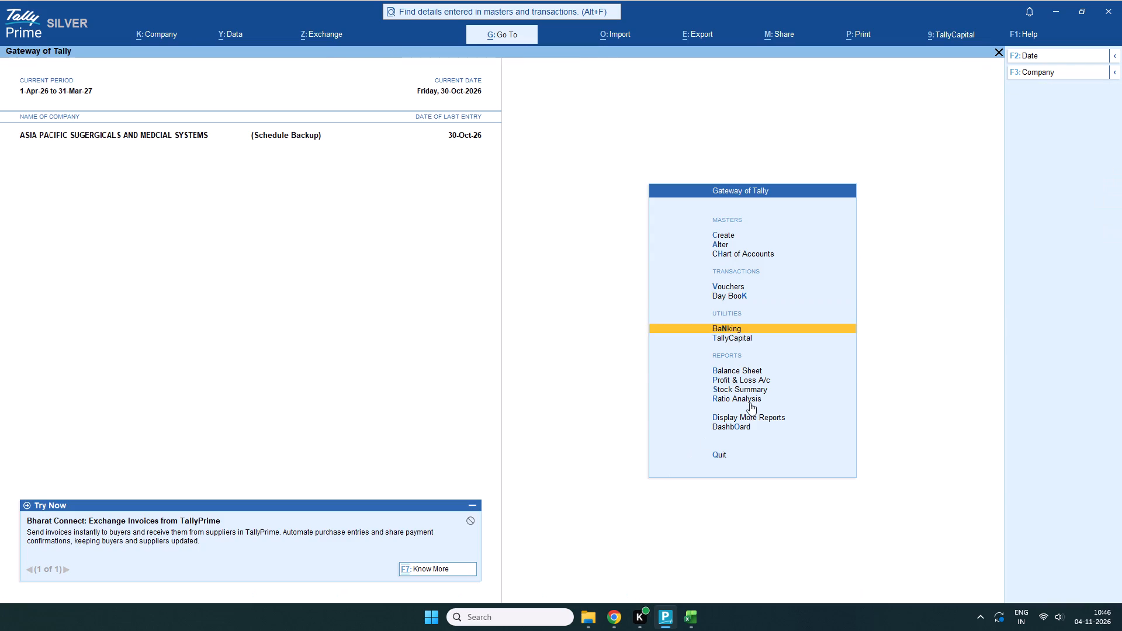
{"action": "scroll", "coordinate": [750, 403], "scroll_direction": "down", "scroll_amount": 4}
{"action": "left_click", "coordinate": [744, 420]}
{"action": "scroll", "coordinate": [748, 325], "scroll_direction": "down", "scroll_amount": 4}
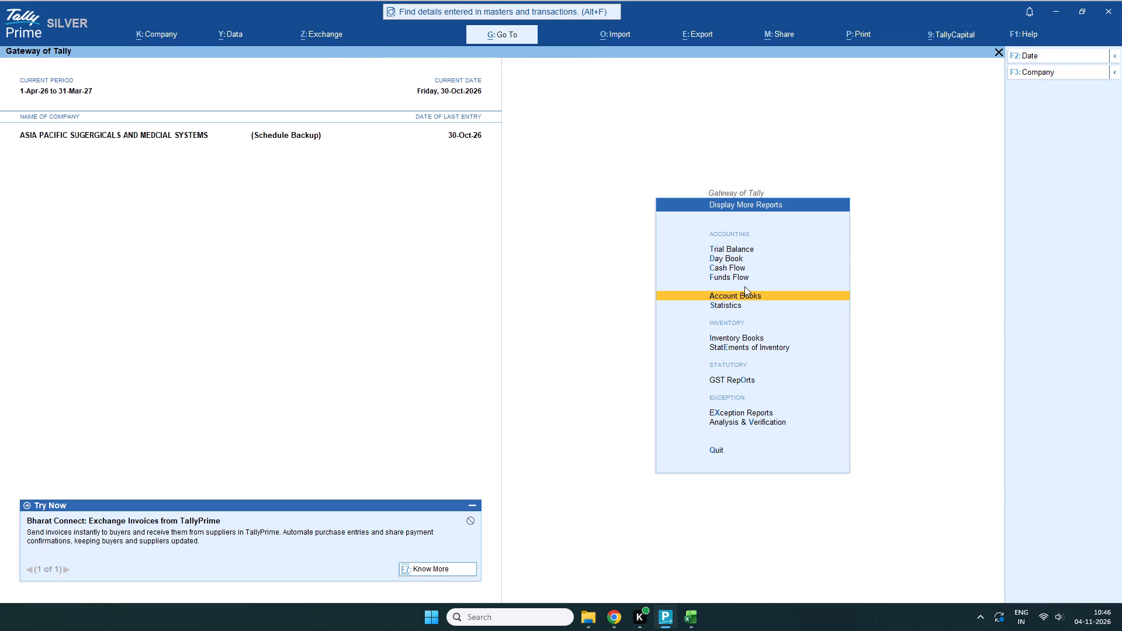
{"action": "left_click", "coordinate": [742, 290]}
{"action": "left_click", "coordinate": [747, 294]}
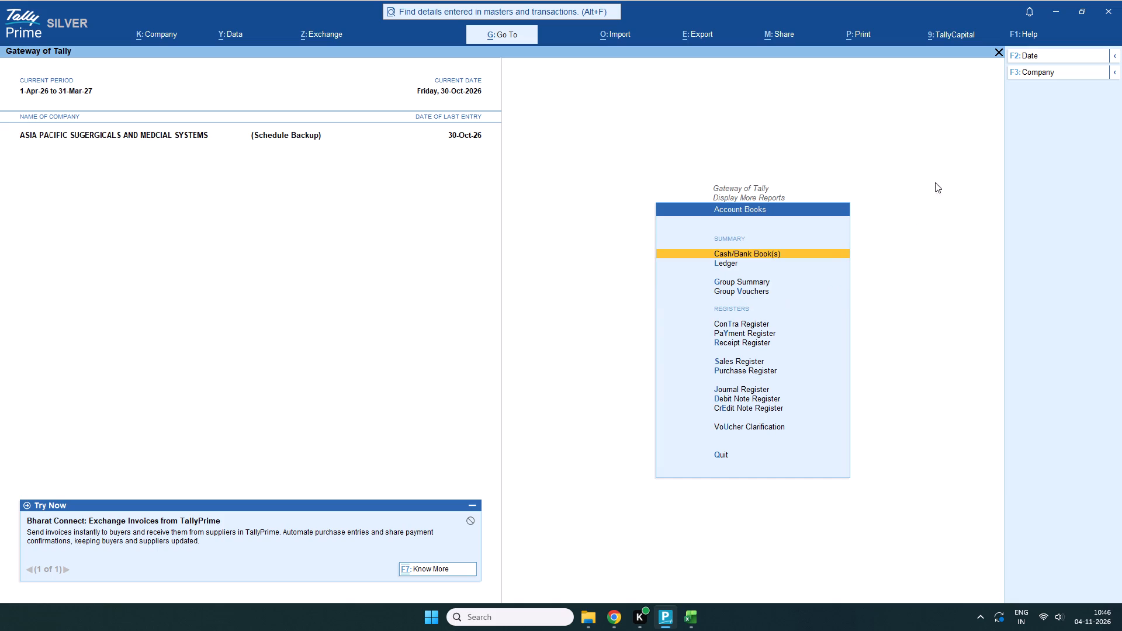
{"action": "scroll", "coordinate": [732, 261], "scroll_direction": "down", "scroll_amount": 1}
{"action": "left_click", "coordinate": [730, 262]}
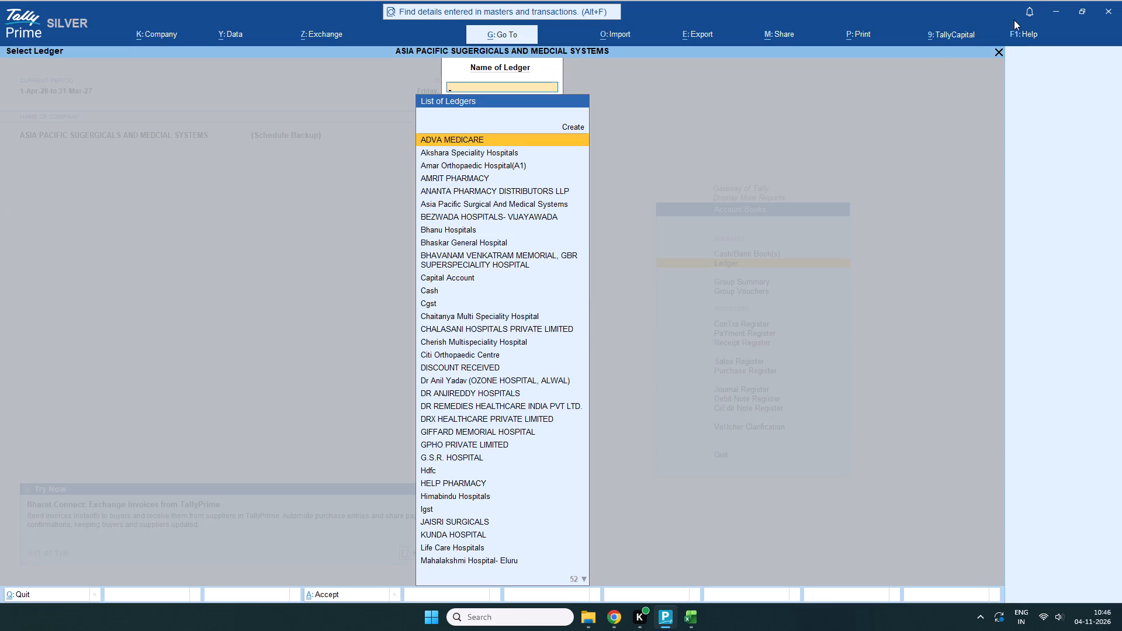
{"action": "left_click", "coordinate": [998, 52]}
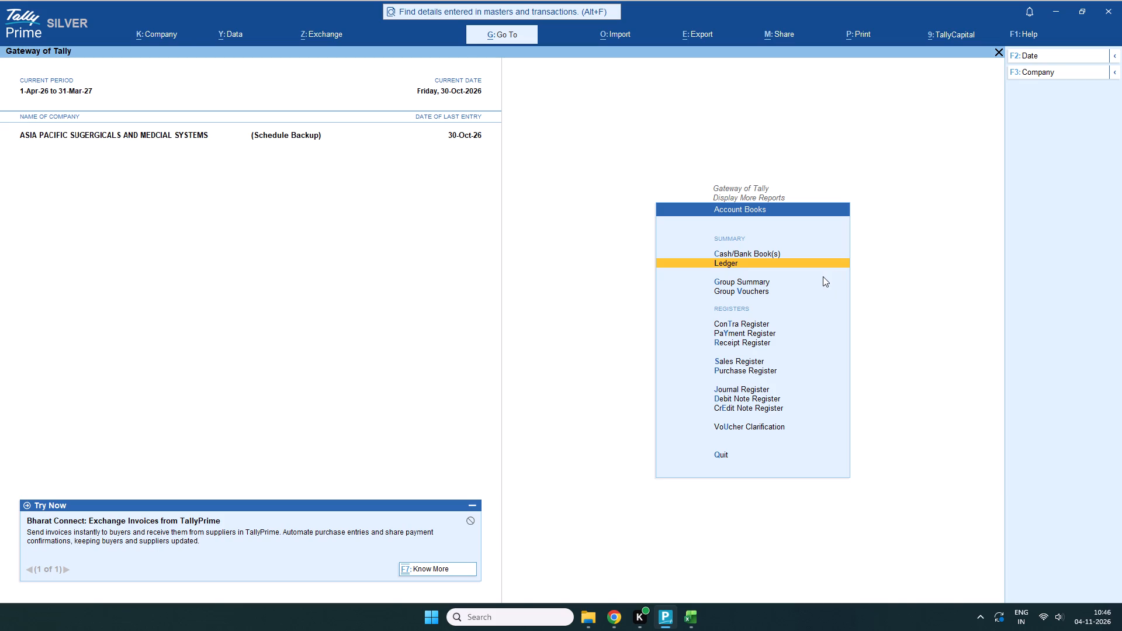
{"action": "left_click", "coordinate": [757, 264]}
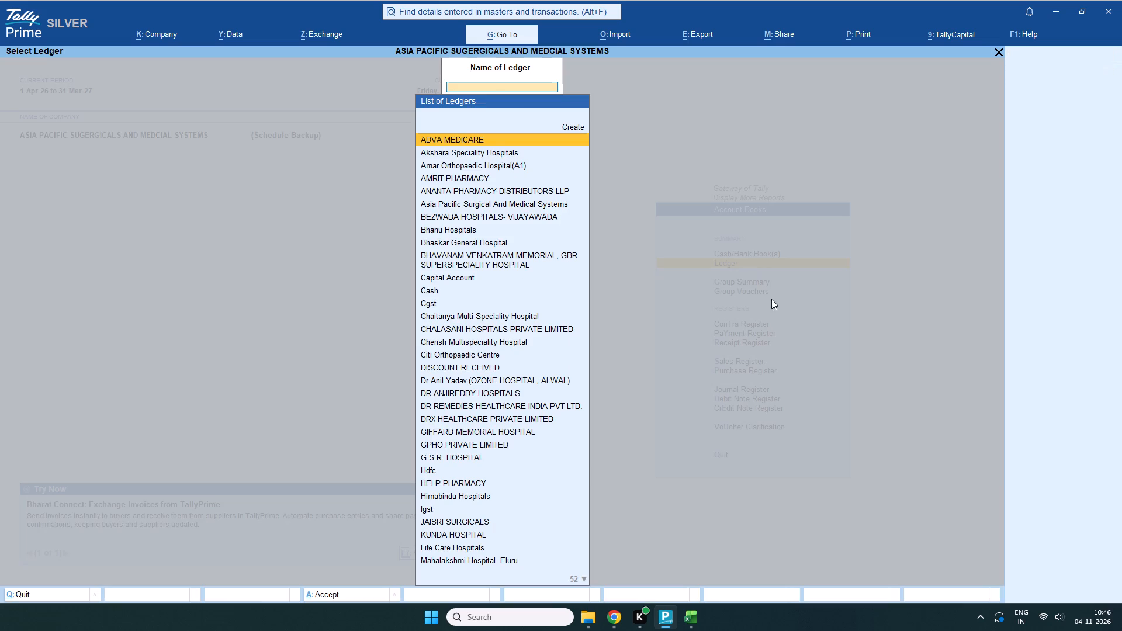
{"action": "type", "text": "sri"}
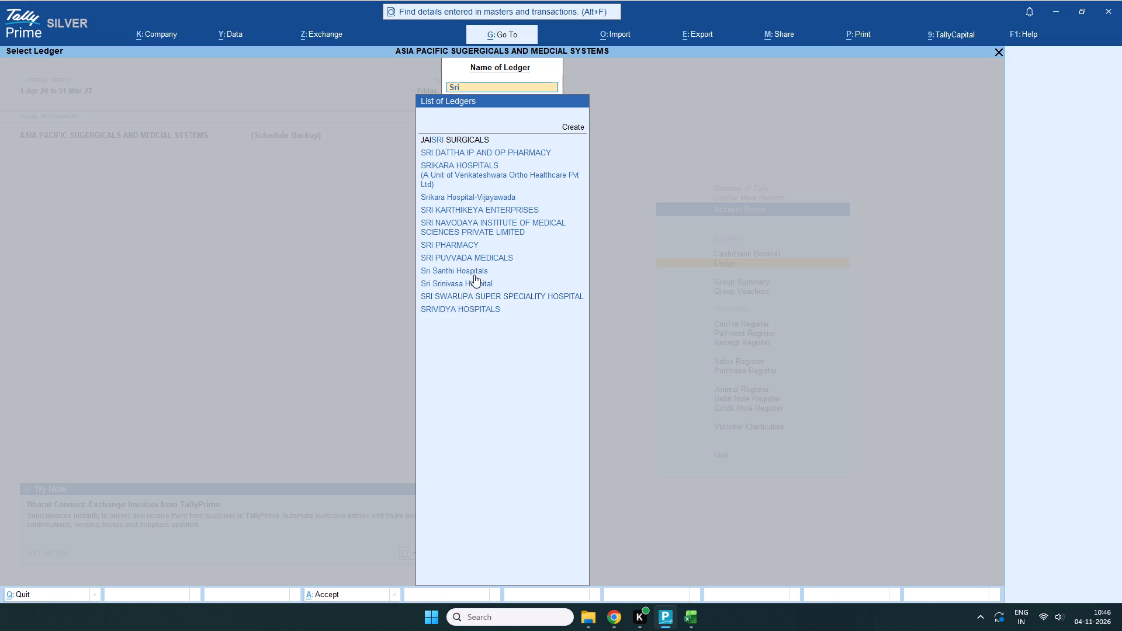
{"action": "left_click", "coordinate": [472, 194]}
{"action": "double_click", "coordinate": [473, 196]}
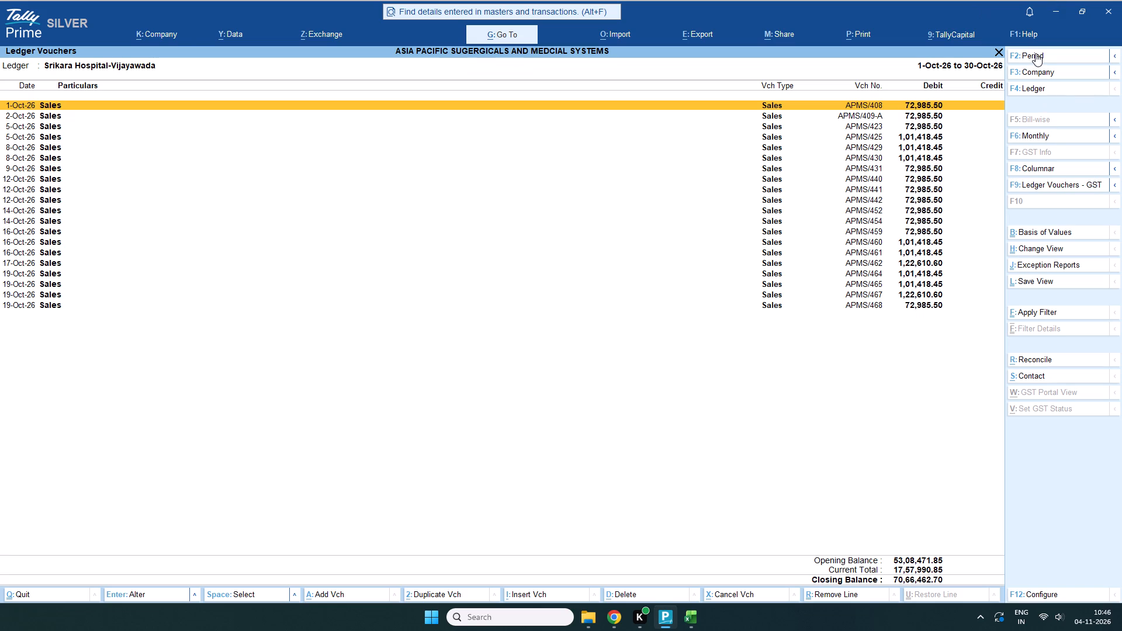
Show the Srikara Hospital-Vijayawada ledger's monthly summary and drill into October to review its sales vouchers.
{"action": "left_click", "coordinate": [1043, 134]}
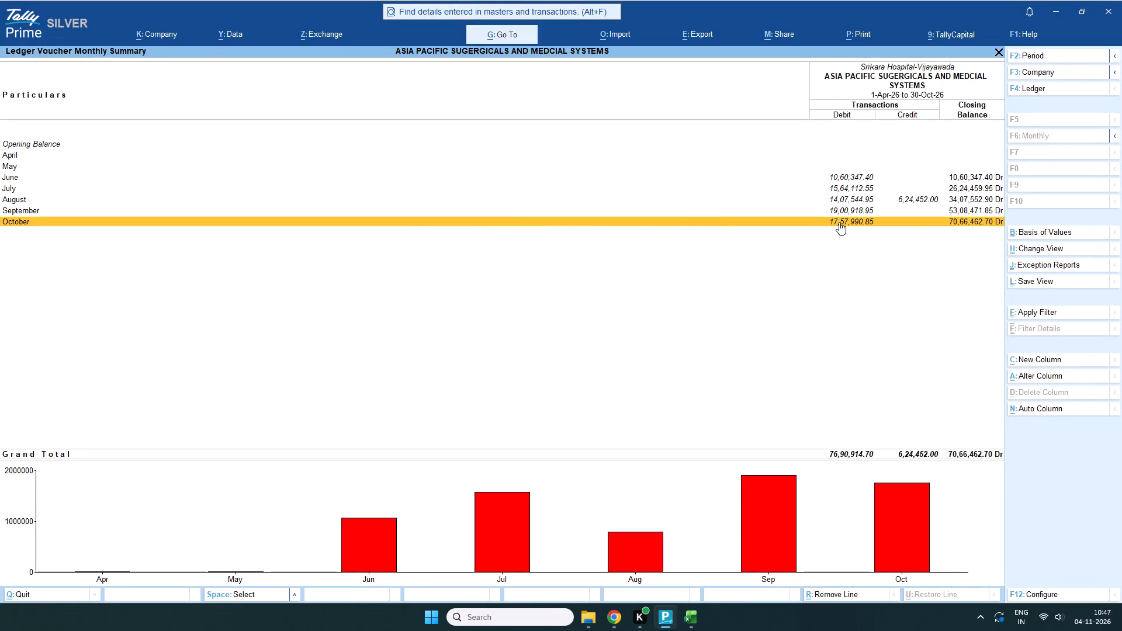
{"action": "double_click", "coordinate": [839, 222]}
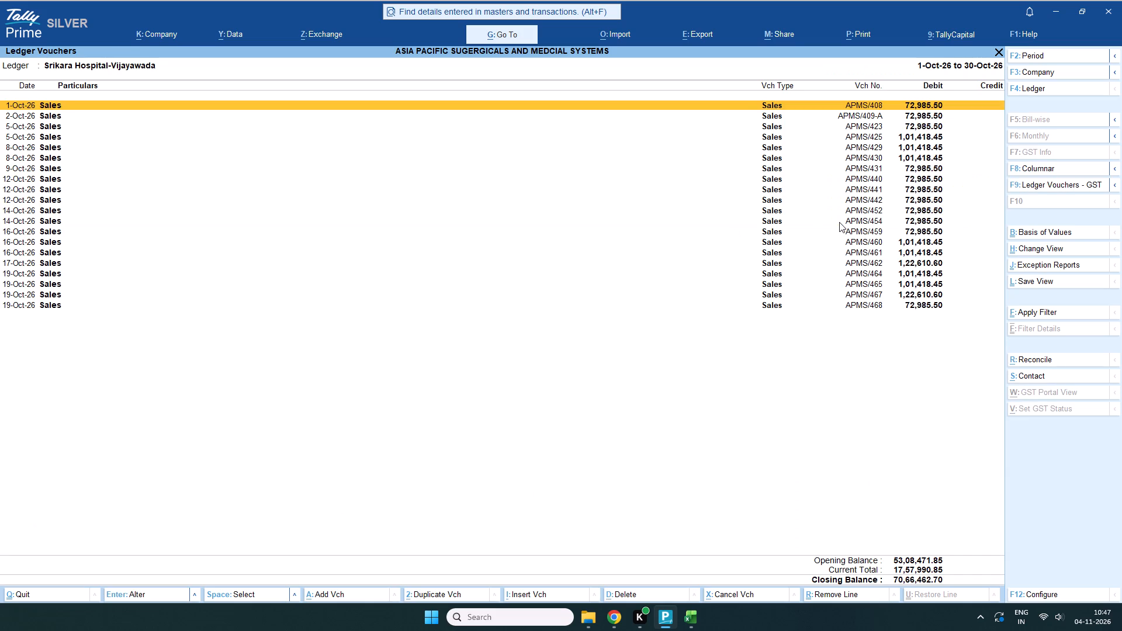
{"action": "scroll", "coordinate": [715, 209], "scroll_direction": "down", "scroll_amount": 20}
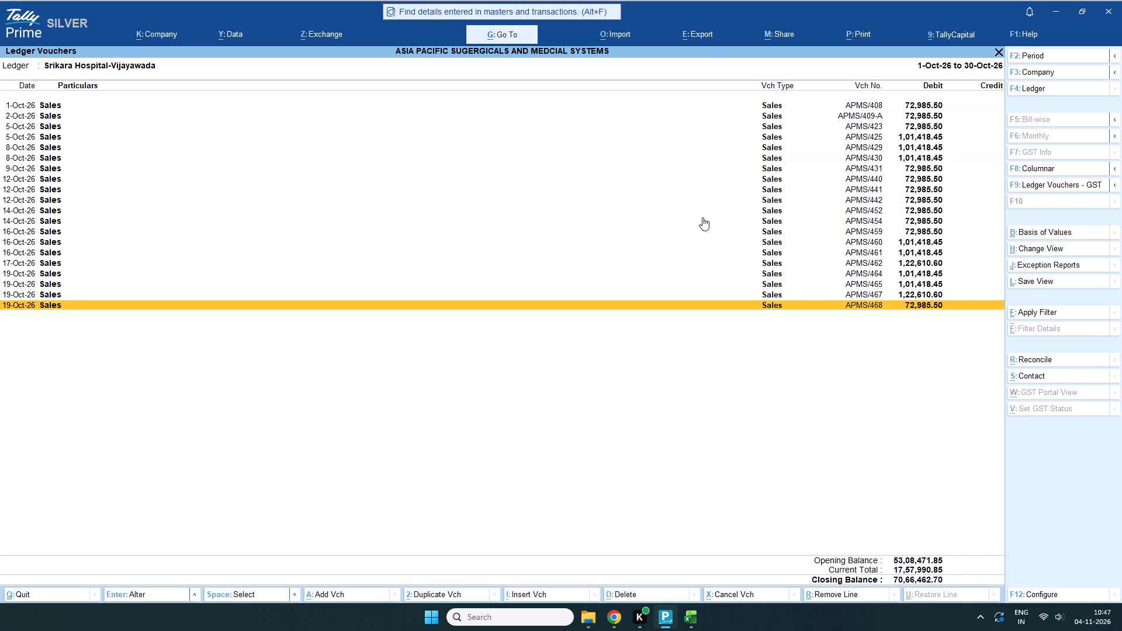
{"action": "scroll", "coordinate": [678, 278], "scroll_direction": "up", "scroll_amount": 3}
{"action": "scroll", "coordinate": [678, 278], "scroll_direction": "down", "scroll_amount": 3}
Switch to File Explorer, search the Asia Pacific (A:) drive for "apms all" and open the APMS ALL INVOICE folder.
{"action": "left_click", "coordinate": [1052, 6]}
{"action": "scroll", "coordinate": [1052, 6], "scroll_direction": "down", "scroll_amount": 1}
{"action": "left_click", "coordinate": [1052, 6]}
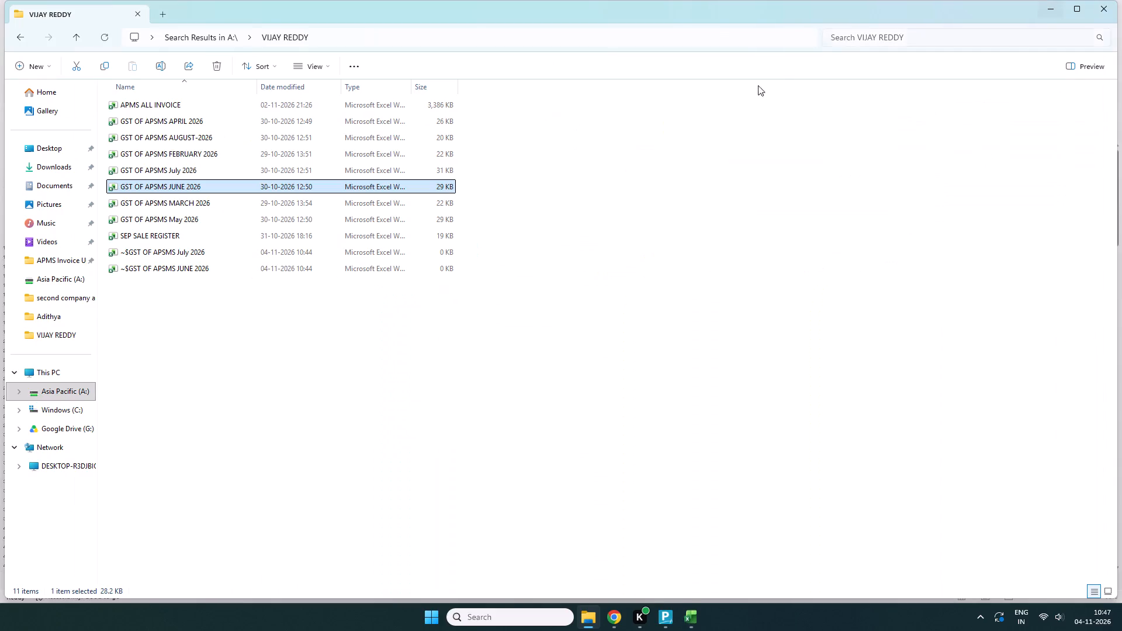
{"action": "left_click", "coordinate": [16, 30]}
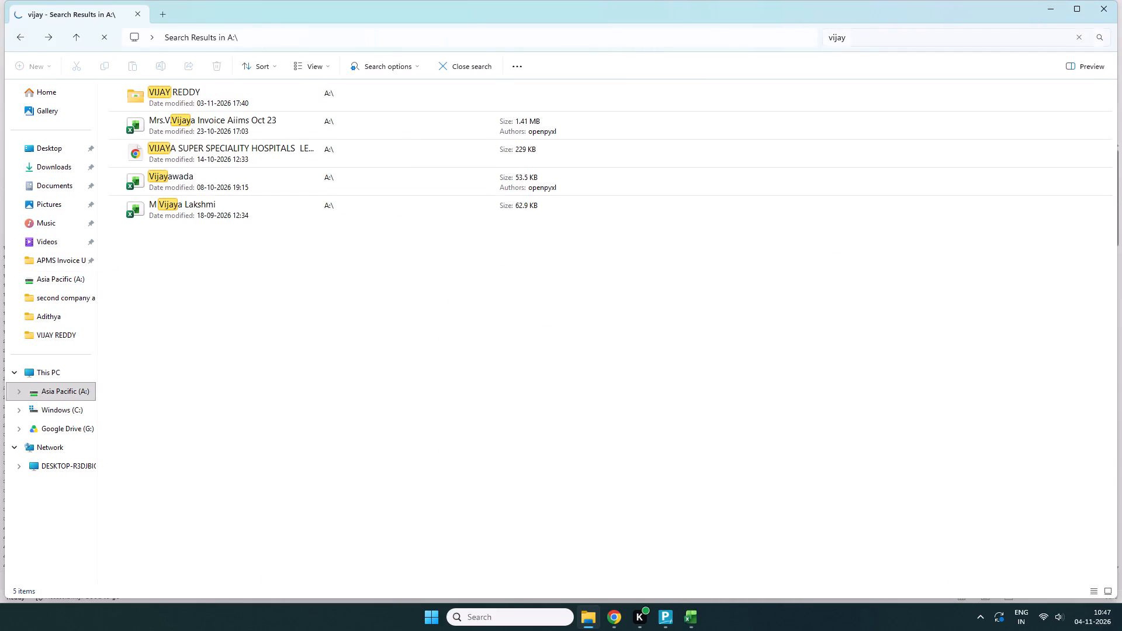
{"action": "left_click", "coordinate": [865, 41]}
{"action": "key", "text": "BackSpace"}
{"action": "key", "text": "BackSpace"}
{"action": "key", "text": "BackSpace"}
{"action": "key", "text": "BackSpace"}
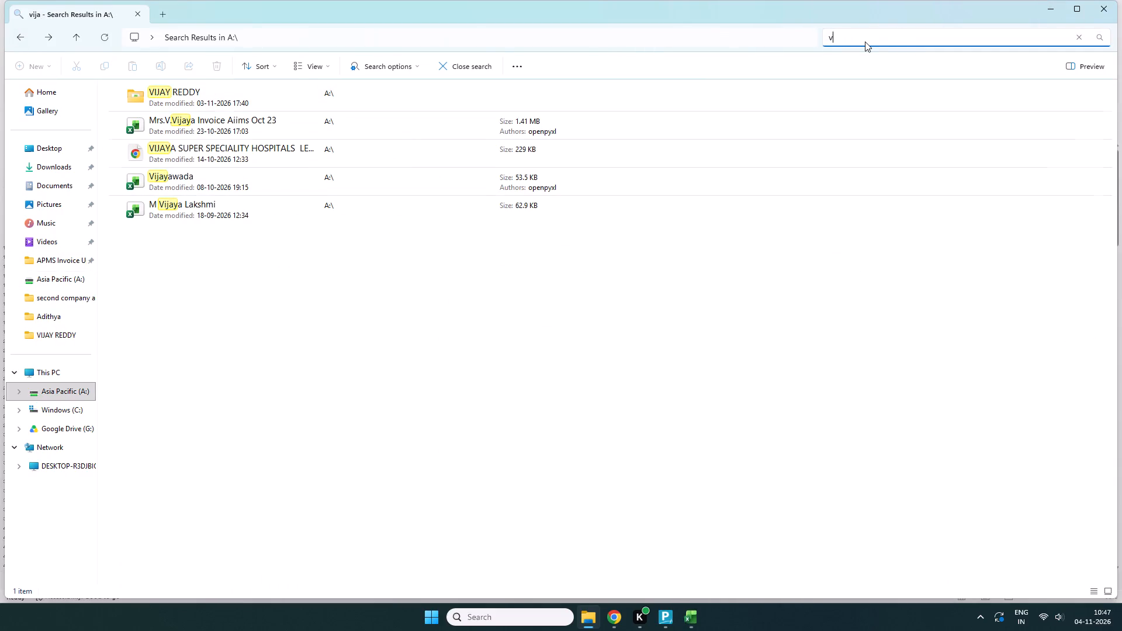
{"action": "key", "text": "BackSpace"}
{"action": "type", "text": "apms all"}
{"action": "key", "text": "space"}
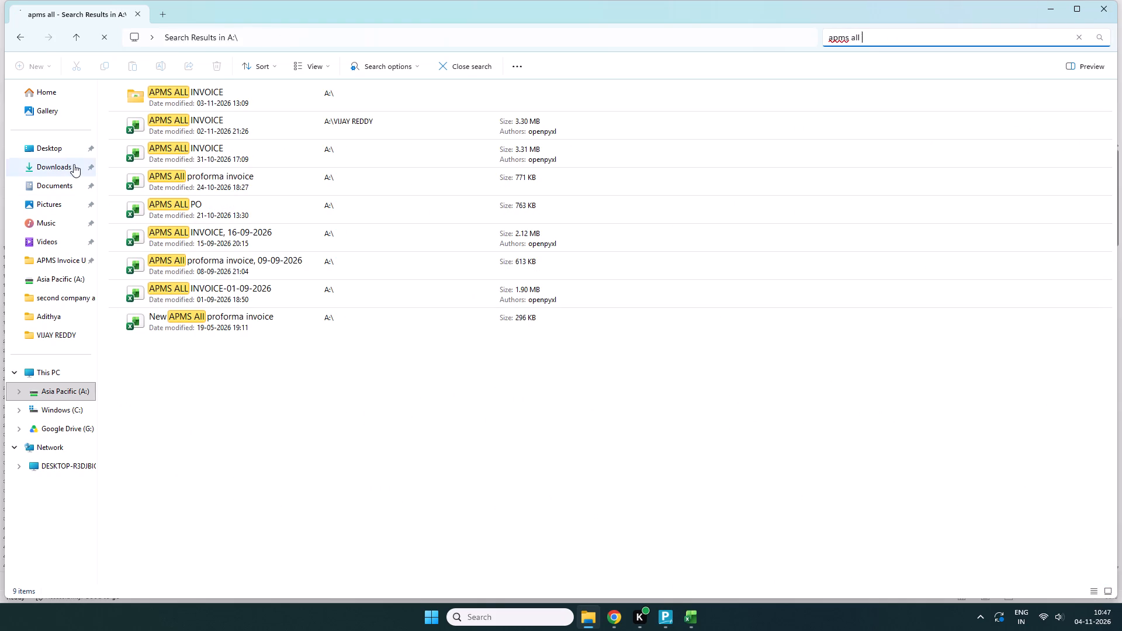
{"action": "double_click", "coordinate": [250, 103]}
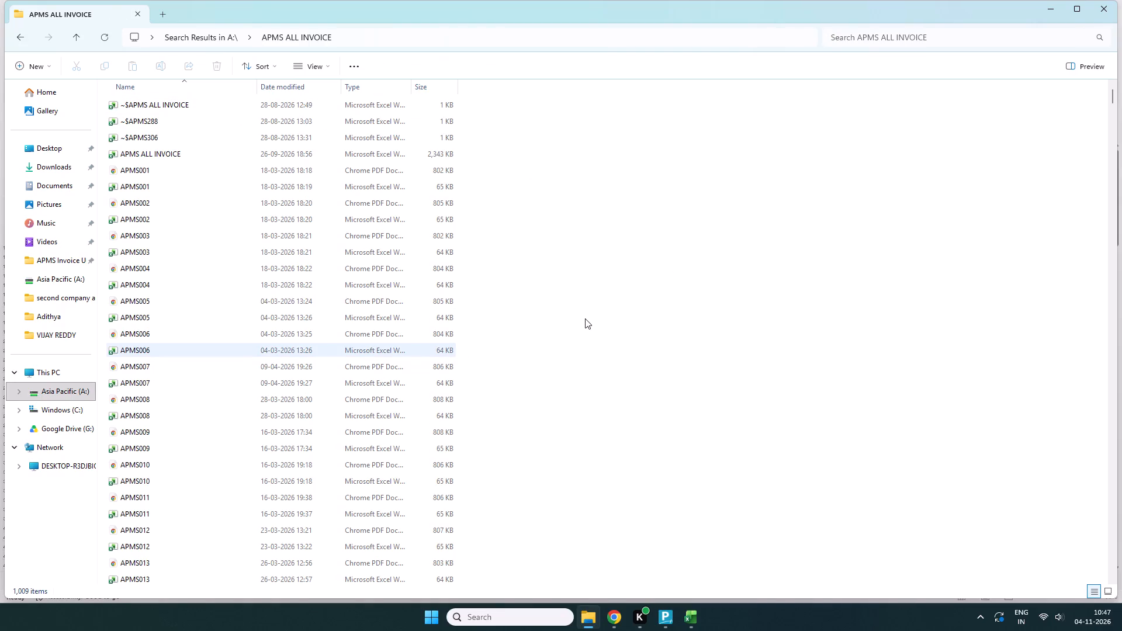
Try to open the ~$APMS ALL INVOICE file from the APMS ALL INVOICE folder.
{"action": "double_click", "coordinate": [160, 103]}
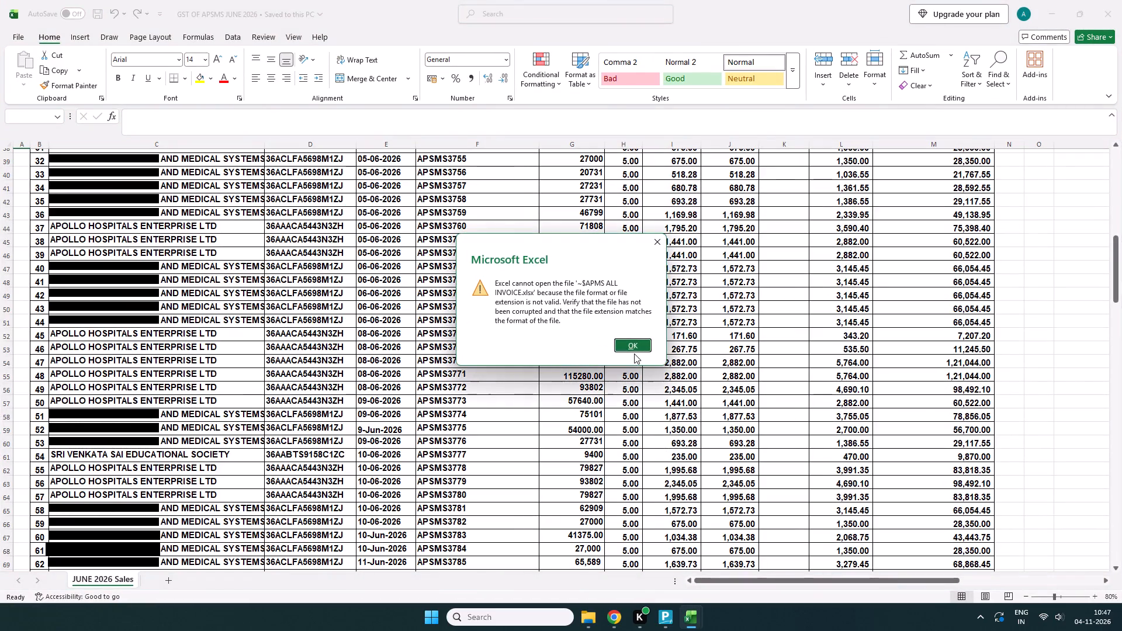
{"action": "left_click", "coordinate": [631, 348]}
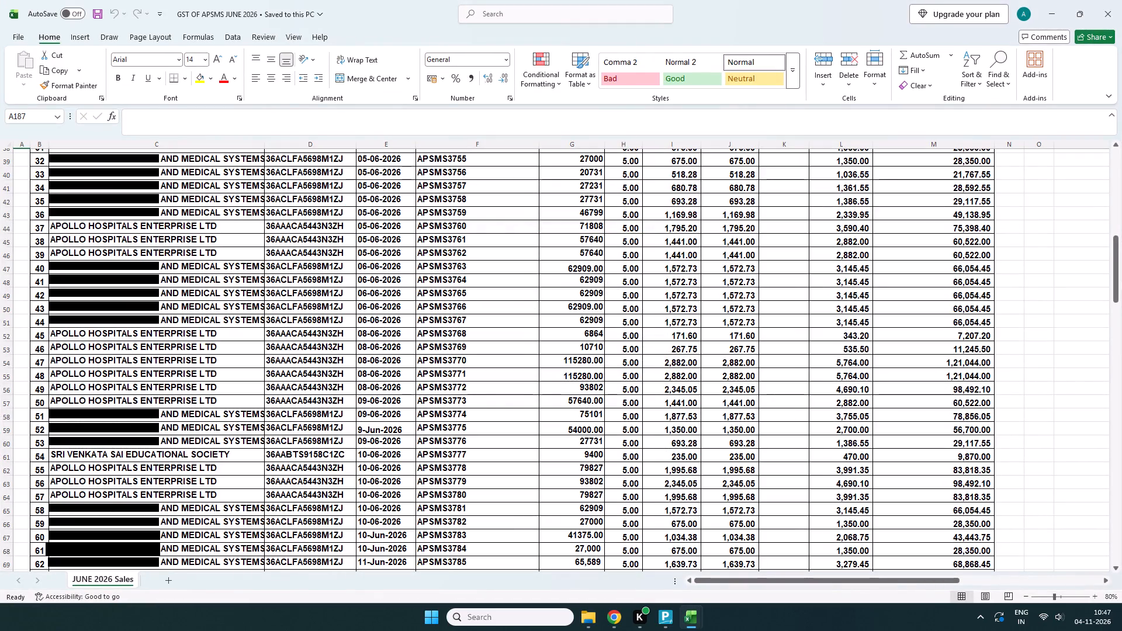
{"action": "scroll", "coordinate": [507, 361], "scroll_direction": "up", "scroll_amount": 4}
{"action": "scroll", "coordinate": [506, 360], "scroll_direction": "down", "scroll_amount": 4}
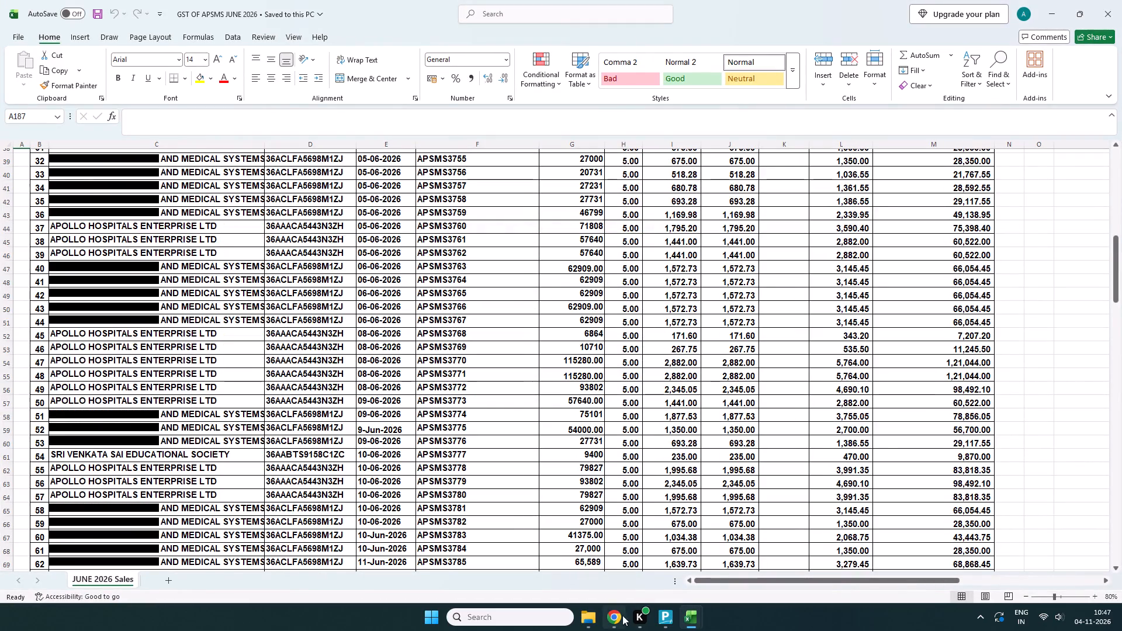
Return to File Explorer, open the APMS ALL INVOICE workbook from the root of the Asia Pacific (A:) drive and enable editing.
{"action": "left_click", "coordinate": [575, 549]}
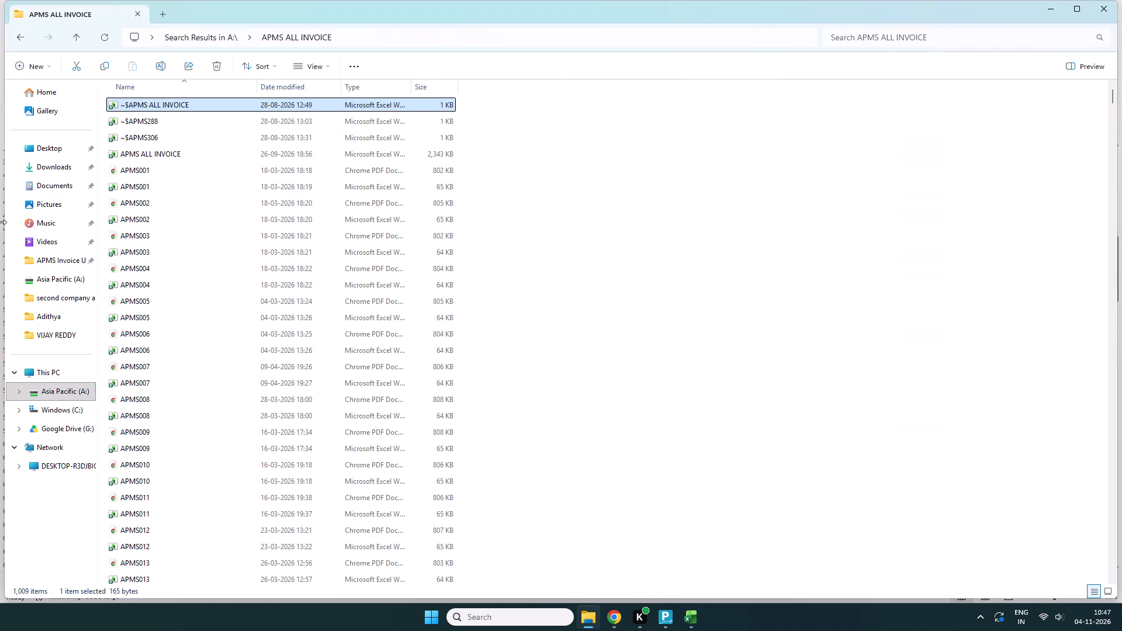
{"action": "left_click", "coordinate": [57, 273]}
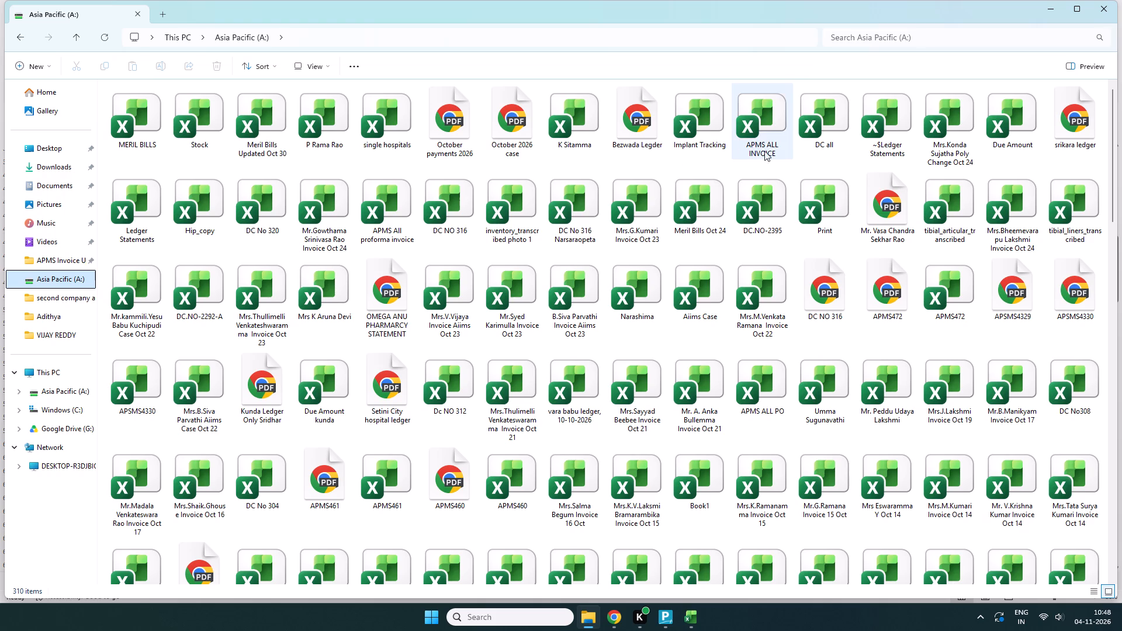
{"action": "double_click", "coordinate": [770, 118]}
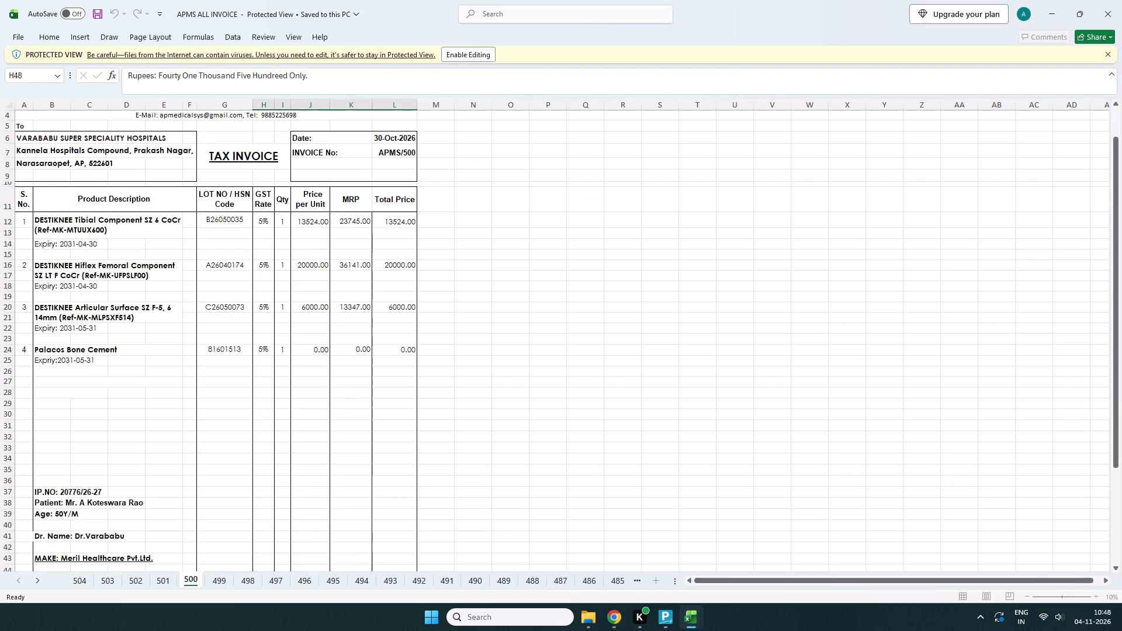
{"action": "left_click", "coordinate": [457, 51]}
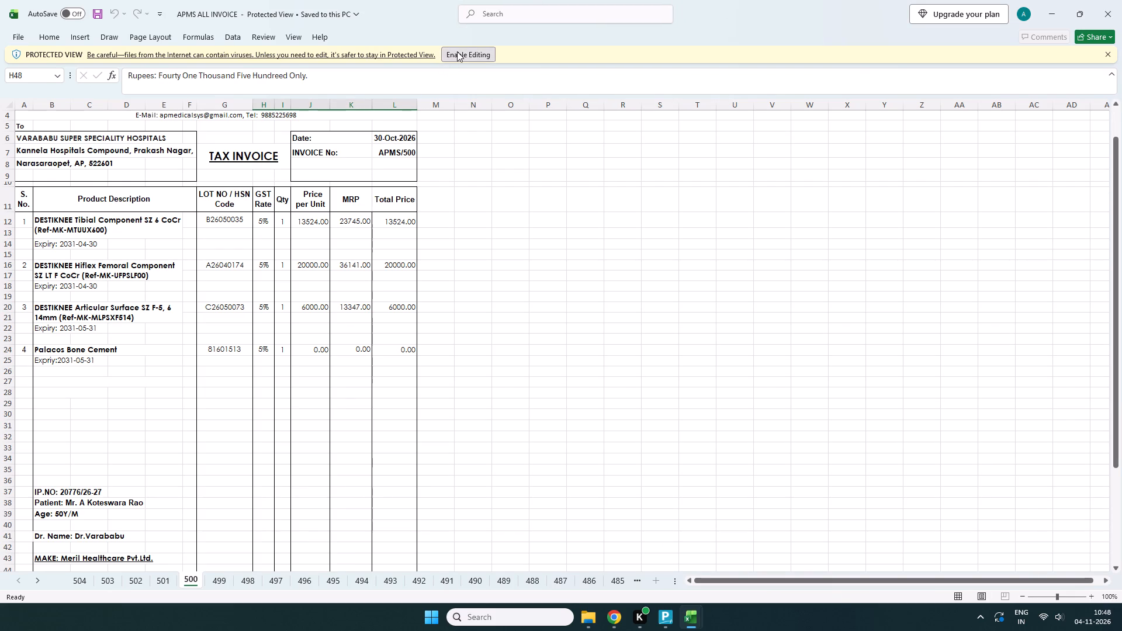
{"action": "double_click", "coordinate": [458, 51]}
{"action": "left_click", "coordinate": [458, 54]}
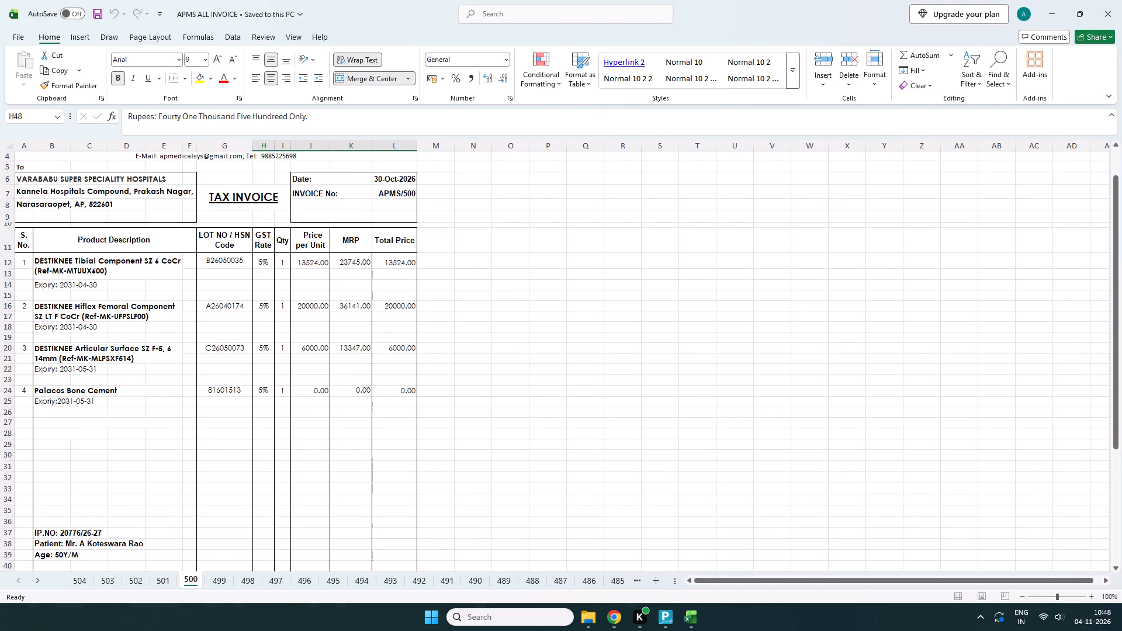
Open Find and Replace and resize it to sit beside the invoice on sheet 500, with its results list exposed.
{"action": "key", "text": "alt+f"}
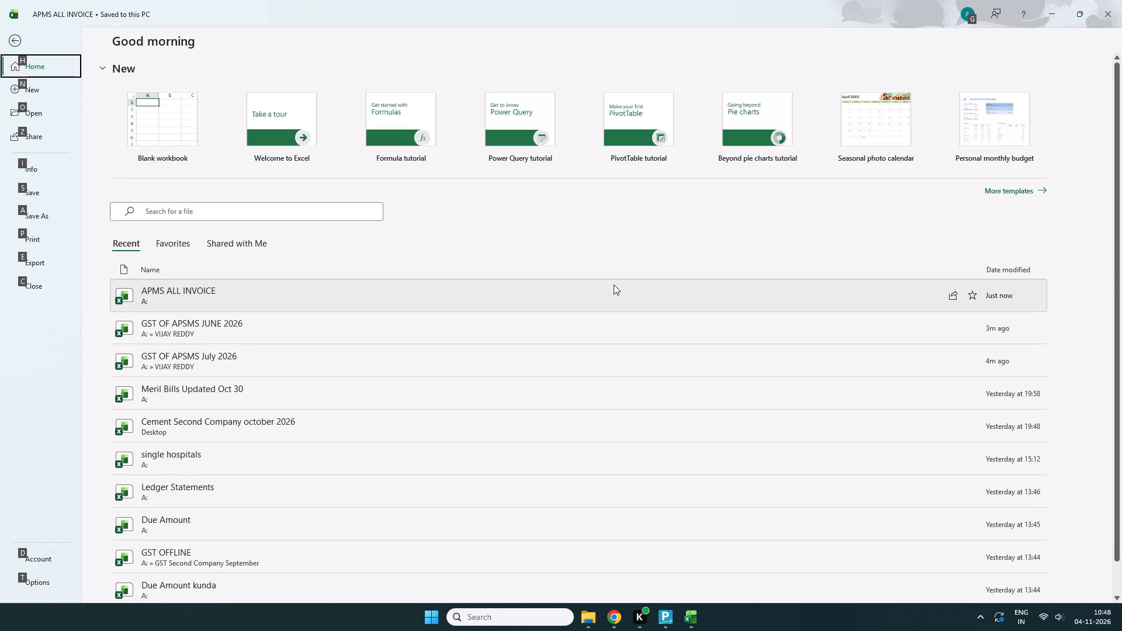
{"action": "left_click", "coordinate": [14, 37]}
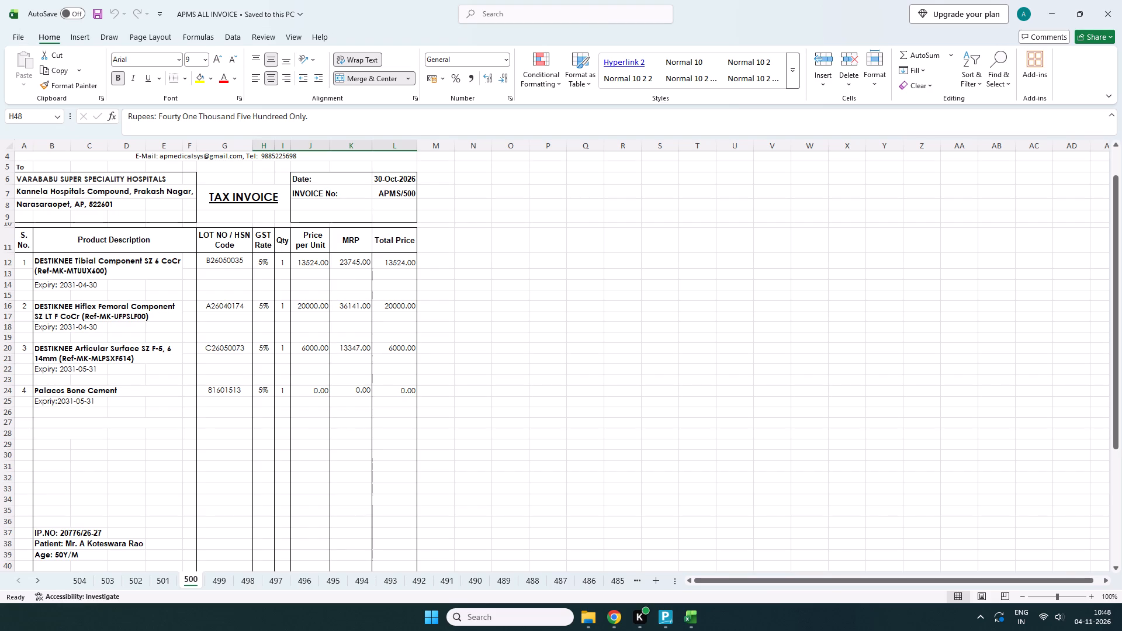
{"action": "key", "text": "ctrl+f"}
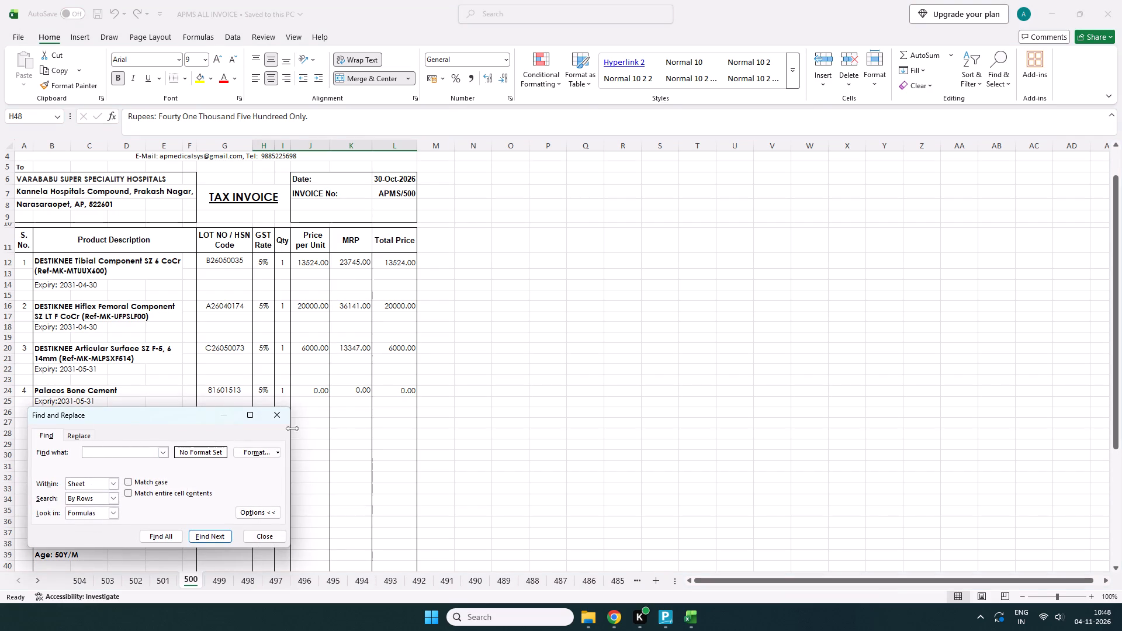
{"action": "left_click", "coordinate": [281, 442]}
{"action": "left_click_drag", "start_coordinate": [293, 455], "coordinate": [365, 450]}
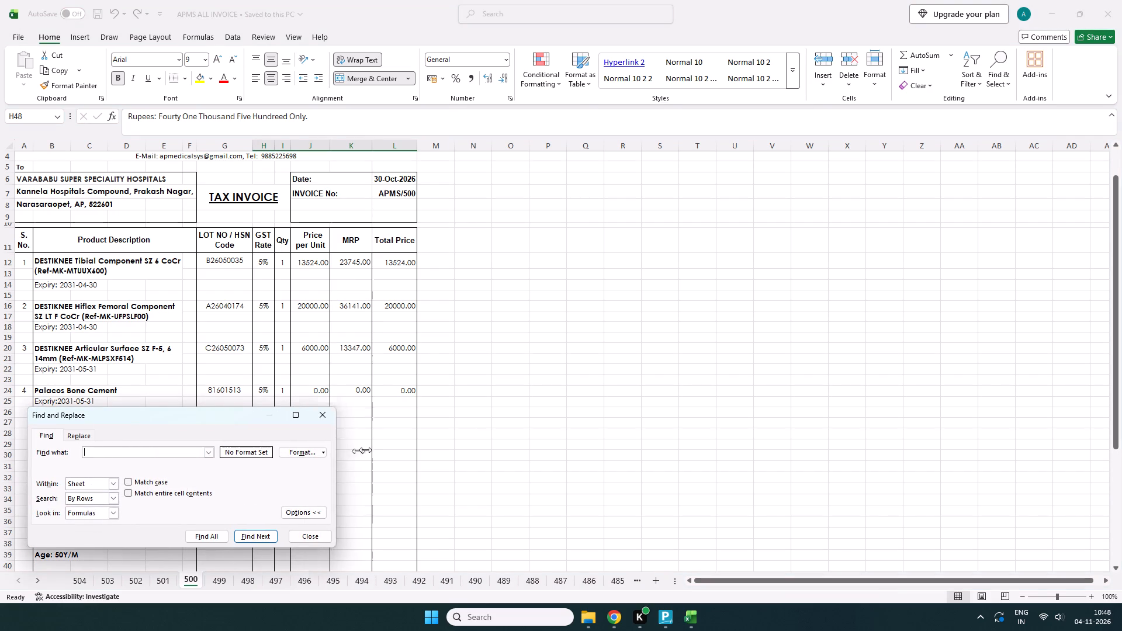
{"action": "left_click_drag", "start_coordinate": [365, 450], "coordinate": [118, 411]}
{"action": "left_click_drag", "start_coordinate": [129, 408], "coordinate": [196, 405]}
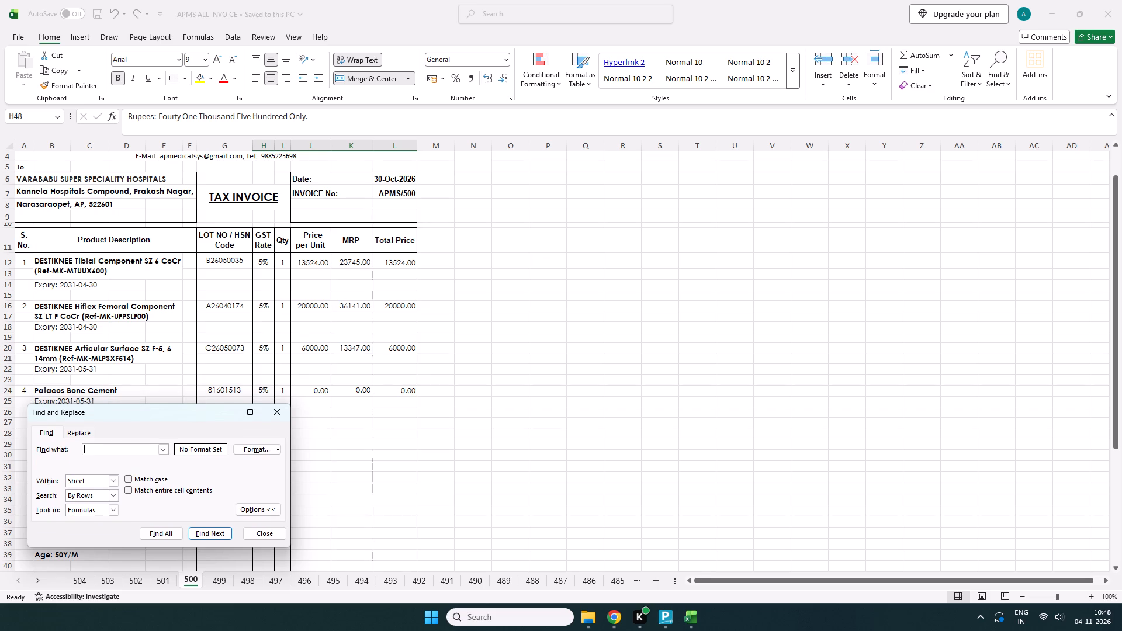
{"action": "left_click_drag", "start_coordinate": [140, 546], "coordinate": [168, 509]}
{"action": "left_click_drag", "start_coordinate": [136, 405], "coordinate": [269, 382]}
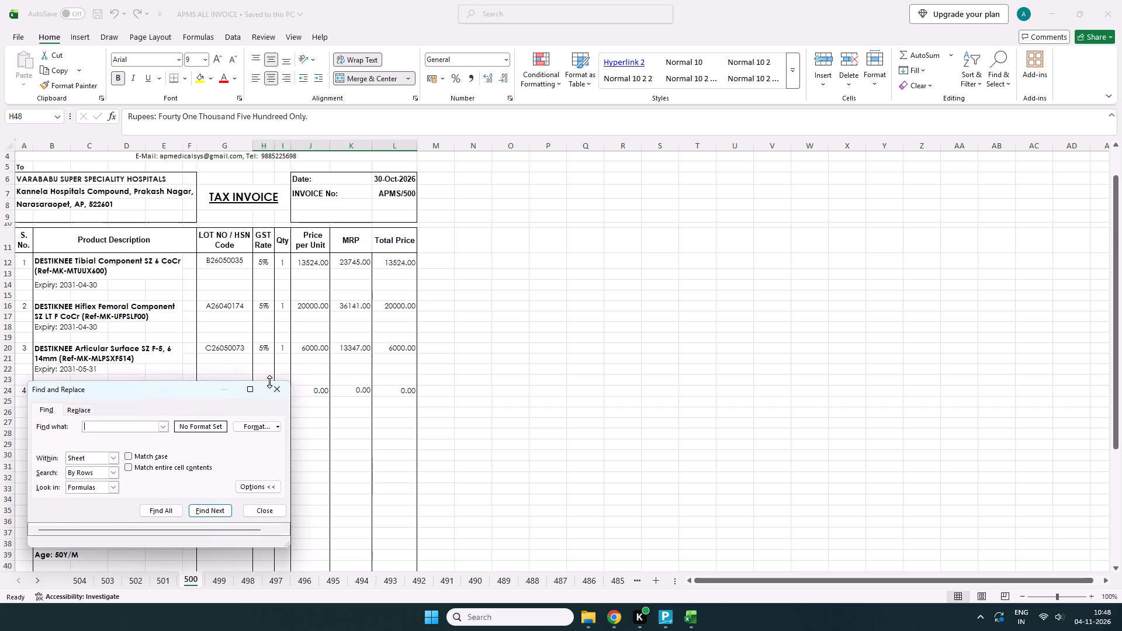
{"action": "left_click_drag", "start_coordinate": [269, 382], "coordinate": [223, 384]}
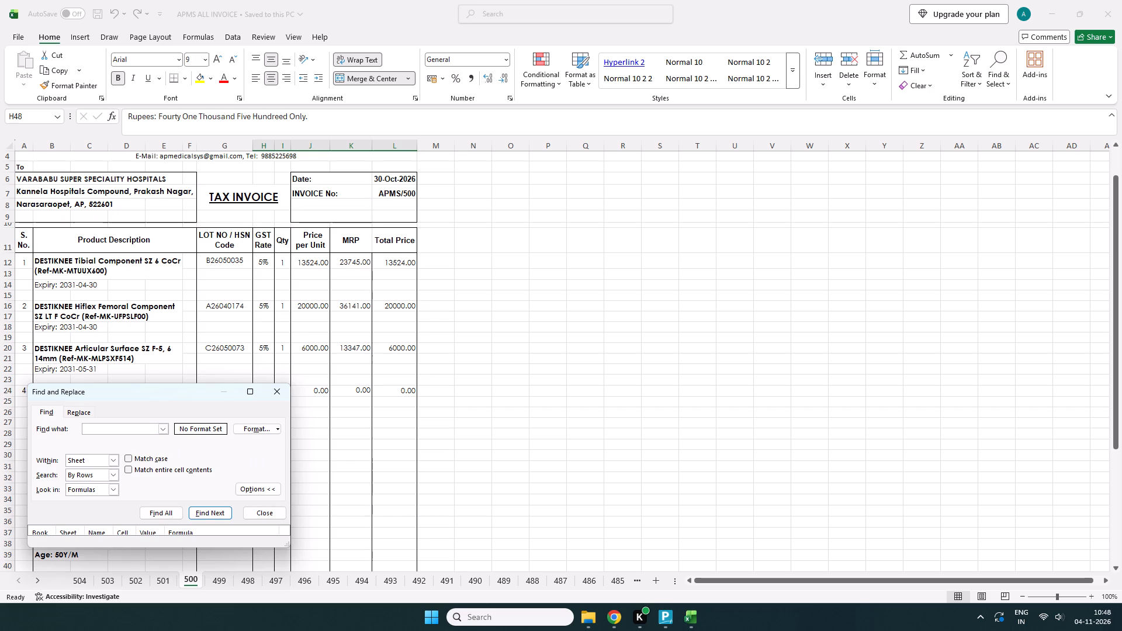
{"action": "left_click_drag", "start_coordinate": [289, 465], "coordinate": [583, 345]}
{"action": "left_click_drag", "start_coordinate": [166, 384], "coordinate": [315, 296]}
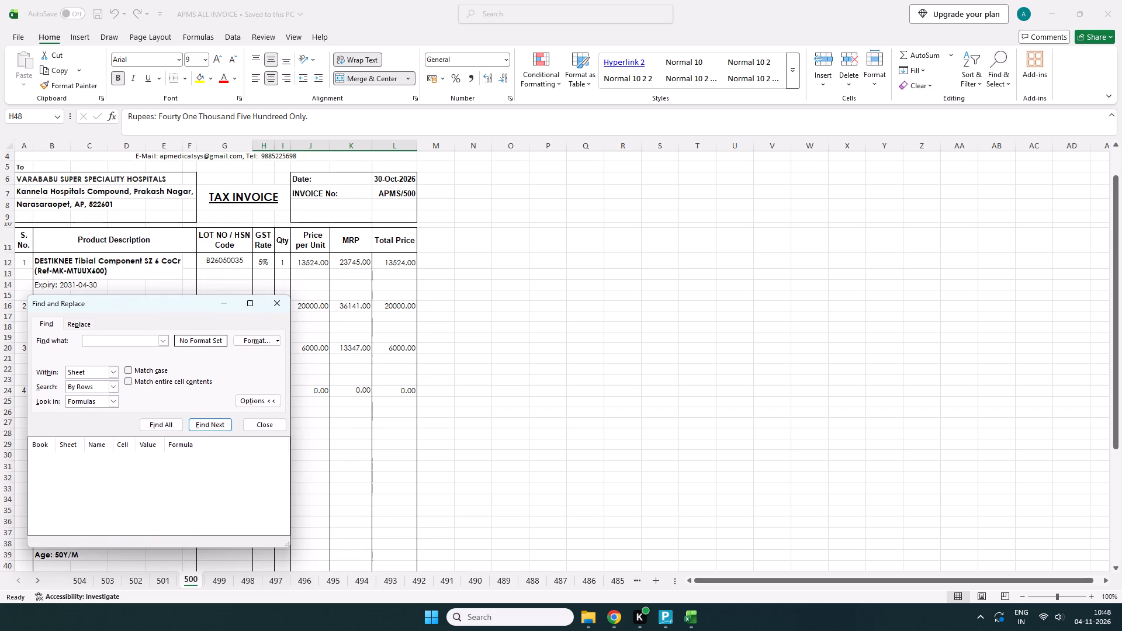
{"action": "left_click_drag", "start_coordinate": [290, 403], "coordinate": [450, 382]}
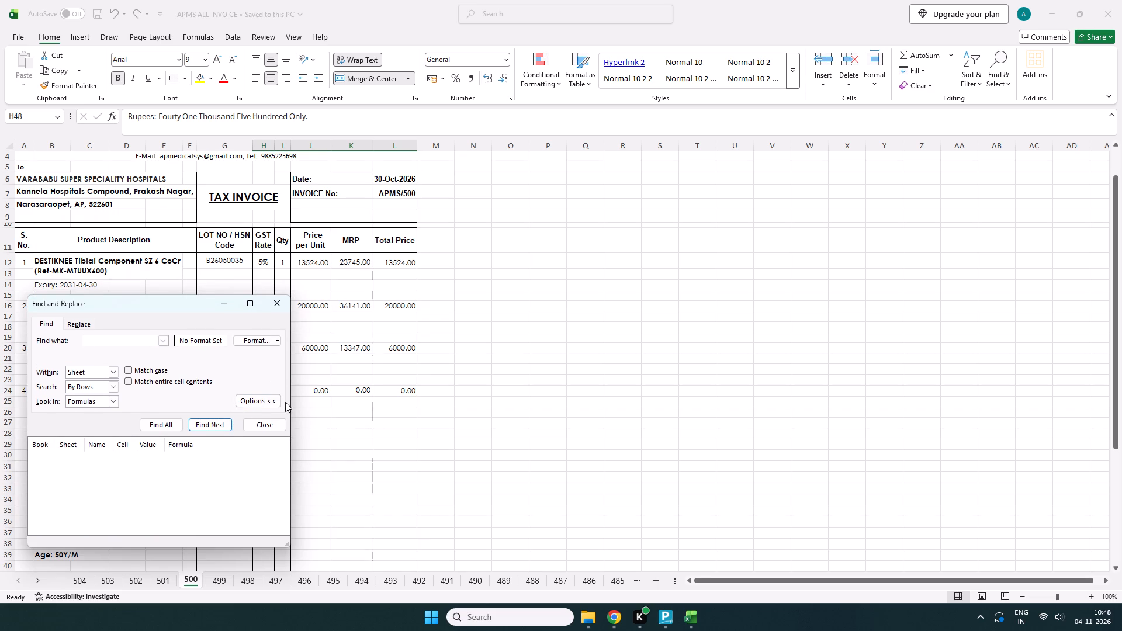
{"action": "left_click", "coordinate": [290, 403]}
{"action": "left_click", "coordinate": [293, 394]}
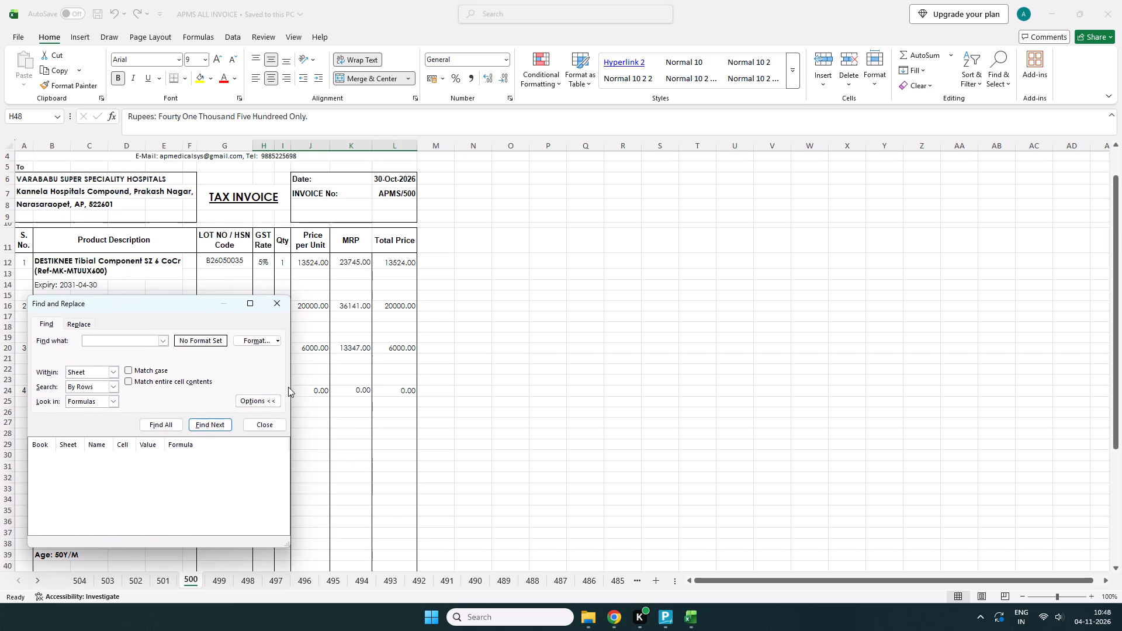
{"action": "left_click", "coordinate": [288, 385]}
{"action": "left_click_drag", "start_coordinate": [290, 391], "coordinate": [892, 275]}
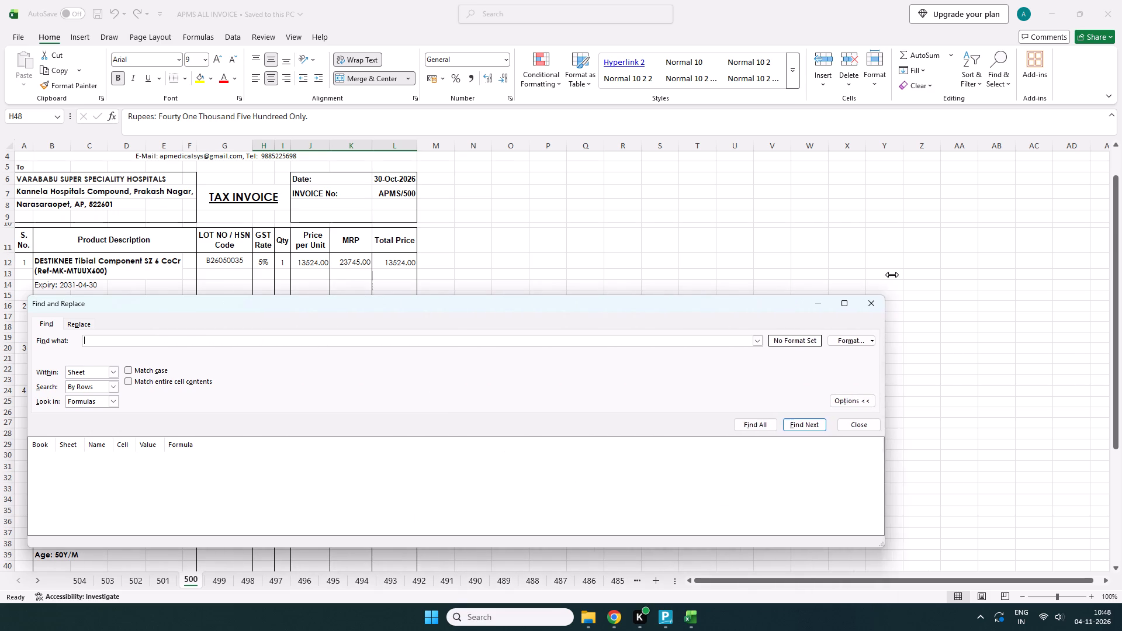
{"action": "left_click_drag", "start_coordinate": [892, 275], "coordinate": [1045, 185]}
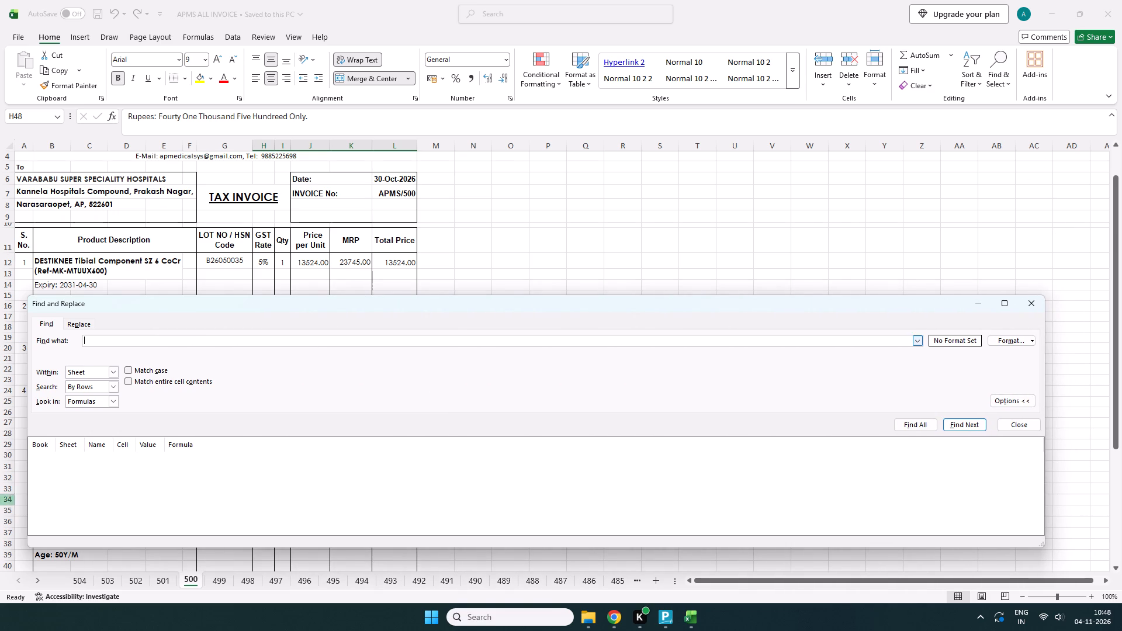
{"action": "left_click_drag", "start_coordinate": [25, 393], "coordinate": [542, 197]}
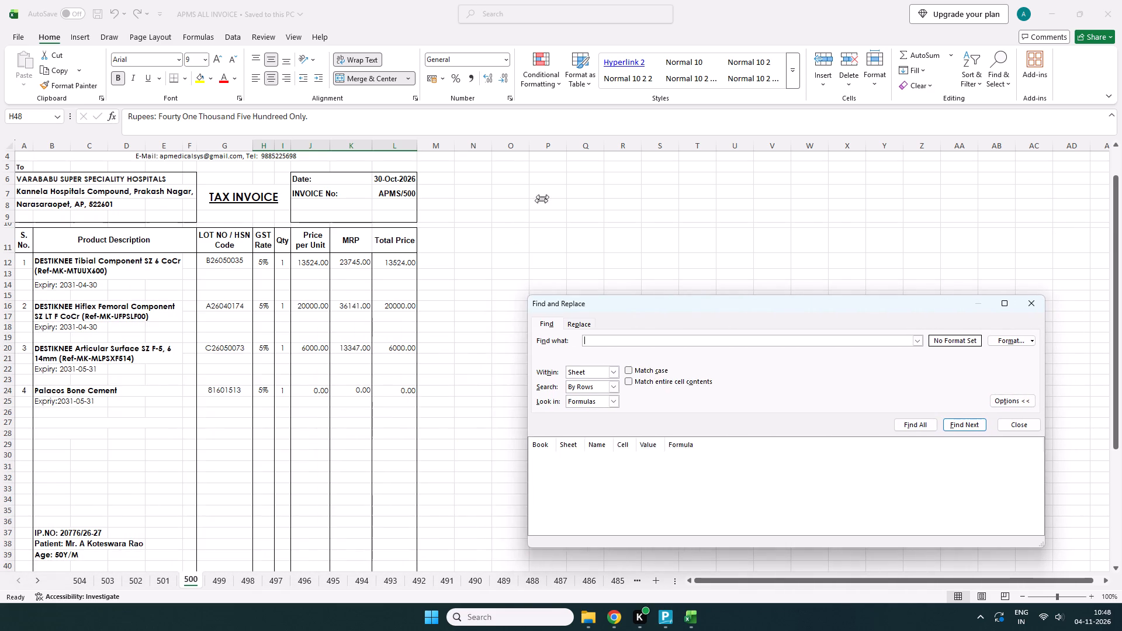
{"action": "left_click_drag", "start_coordinate": [542, 197], "coordinate": [719, 204]}
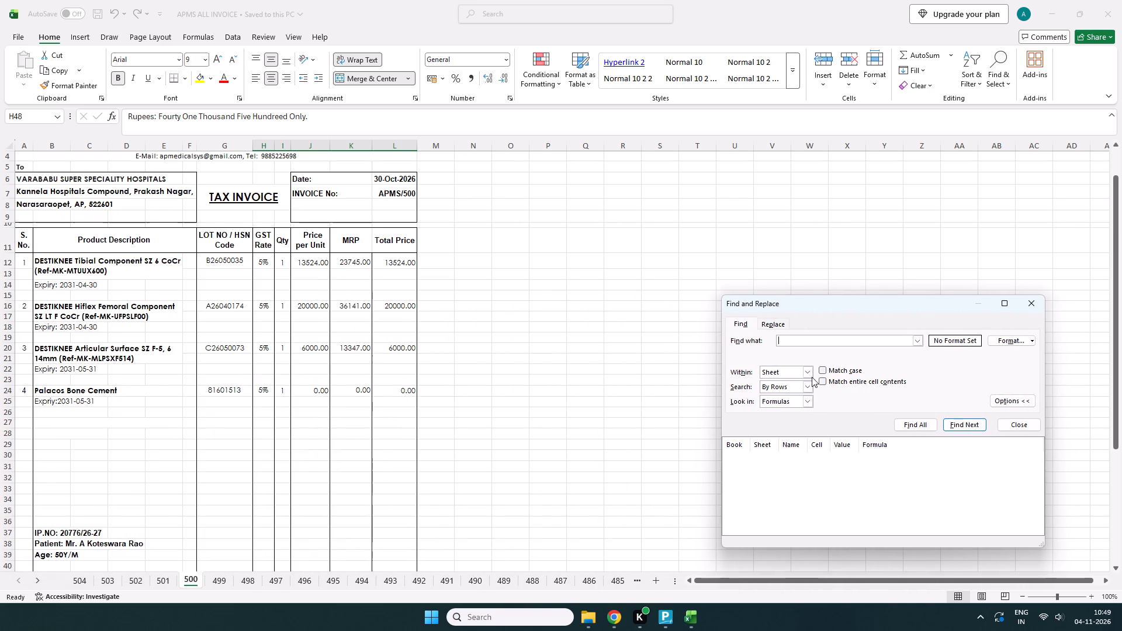
{"action": "left_click_drag", "start_coordinate": [862, 295], "coordinate": [820, 190]}
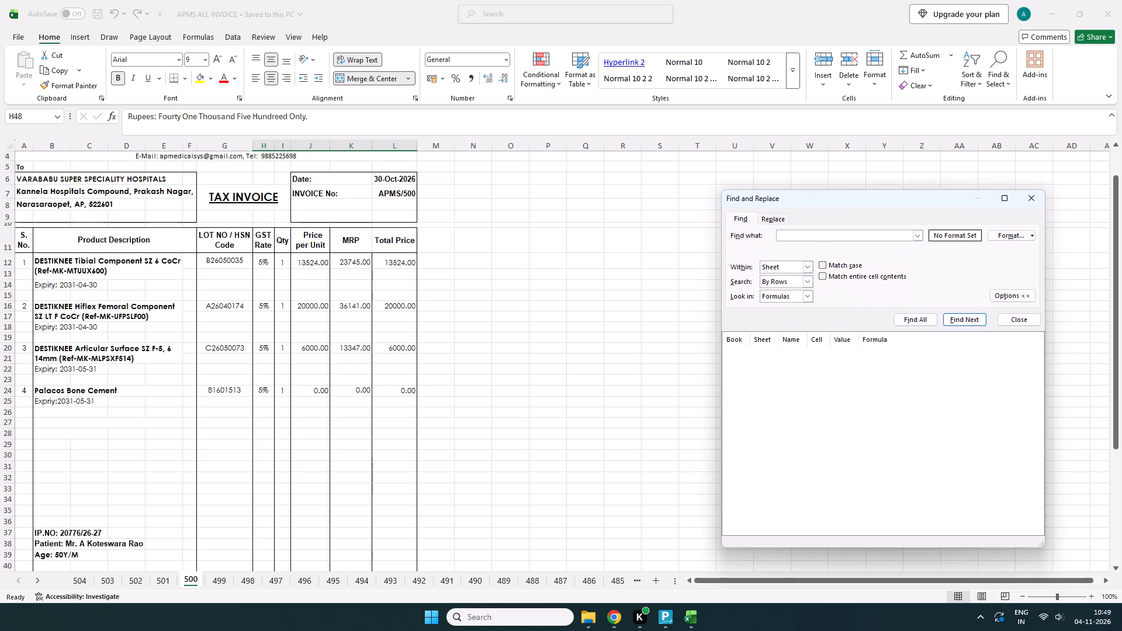
{"action": "left_click_drag", "start_coordinate": [872, 545], "coordinate": [842, 449]}
Search the entire workbook for "srikar hospitals", by rows and looking in formulas, listing all matches.
{"action": "left_click", "coordinate": [788, 232]}
{"action": "type", "text": "srikar"}
{"action": "key", "text": "space"}
{"action": "type", "text": "hospitals"}
{"action": "key", "text": "space"}
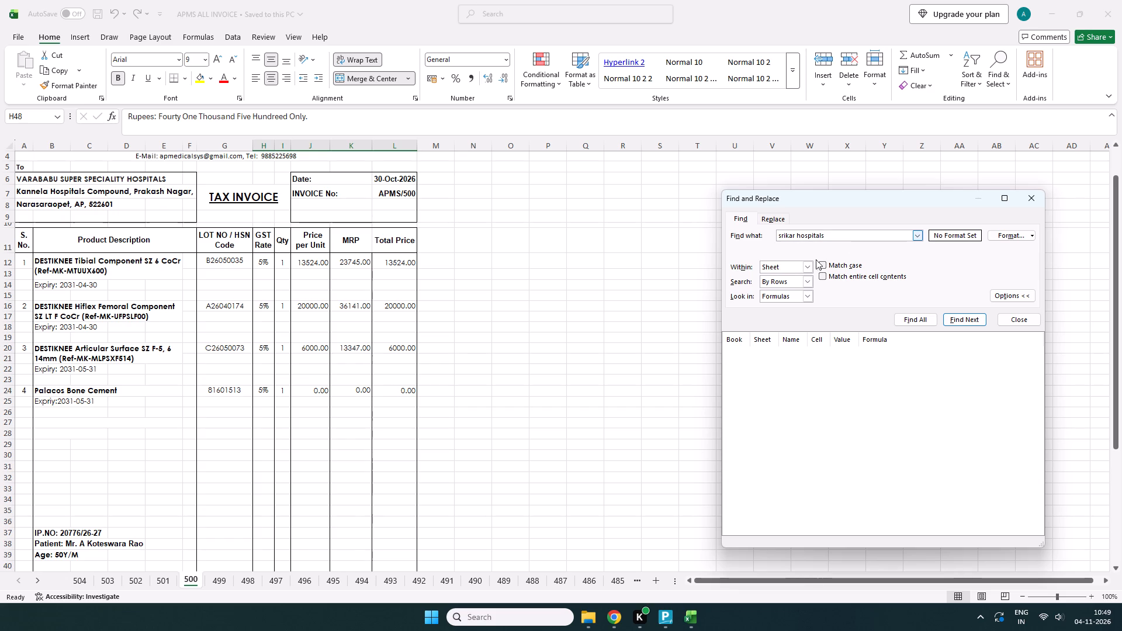
{"action": "left_click", "coordinate": [802, 264]}
{"action": "left_click", "coordinate": [807, 264]}
{"action": "left_click", "coordinate": [807, 264]}
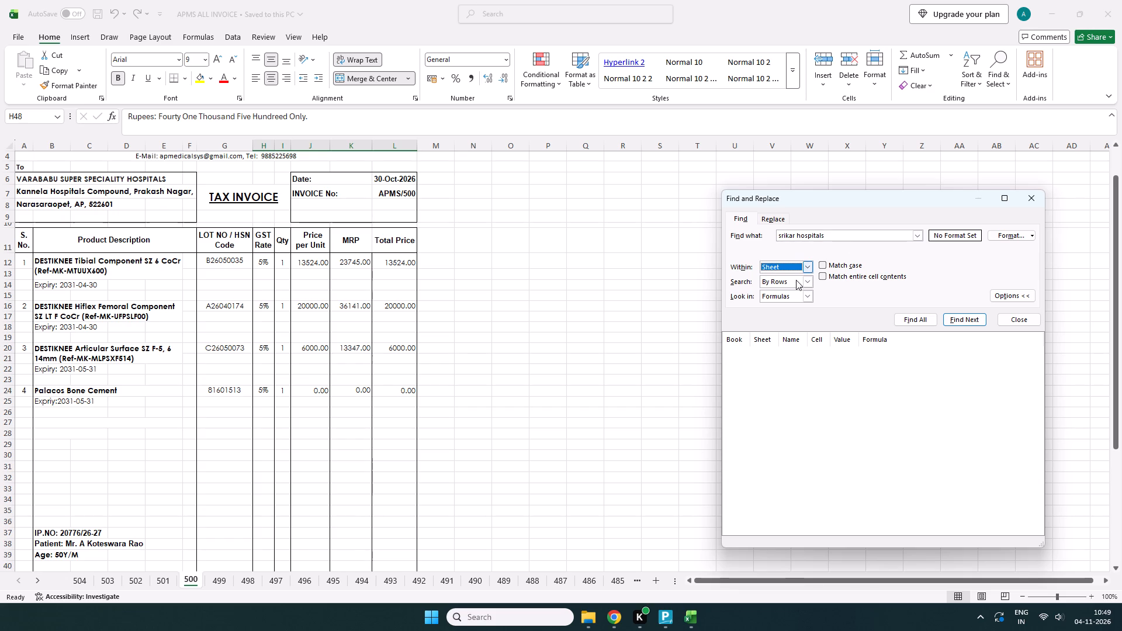
{"action": "left_click", "coordinate": [789, 289]}
{"action": "left_click", "coordinate": [810, 264]}
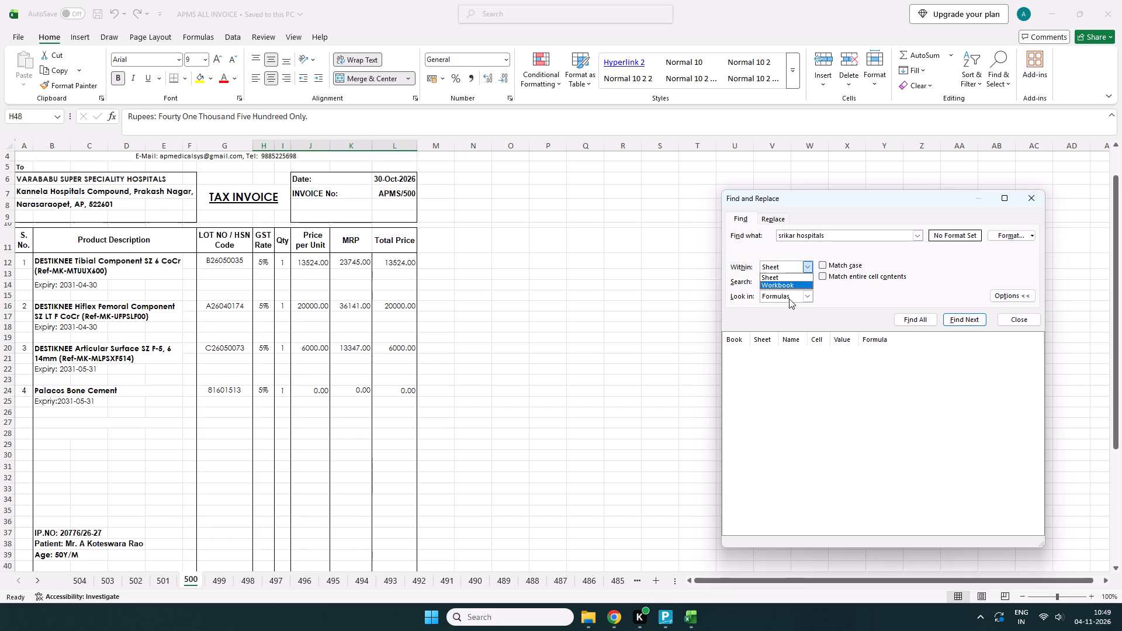
{"action": "left_click", "coordinate": [791, 286]}
{"action": "left_click", "coordinate": [909, 317]}
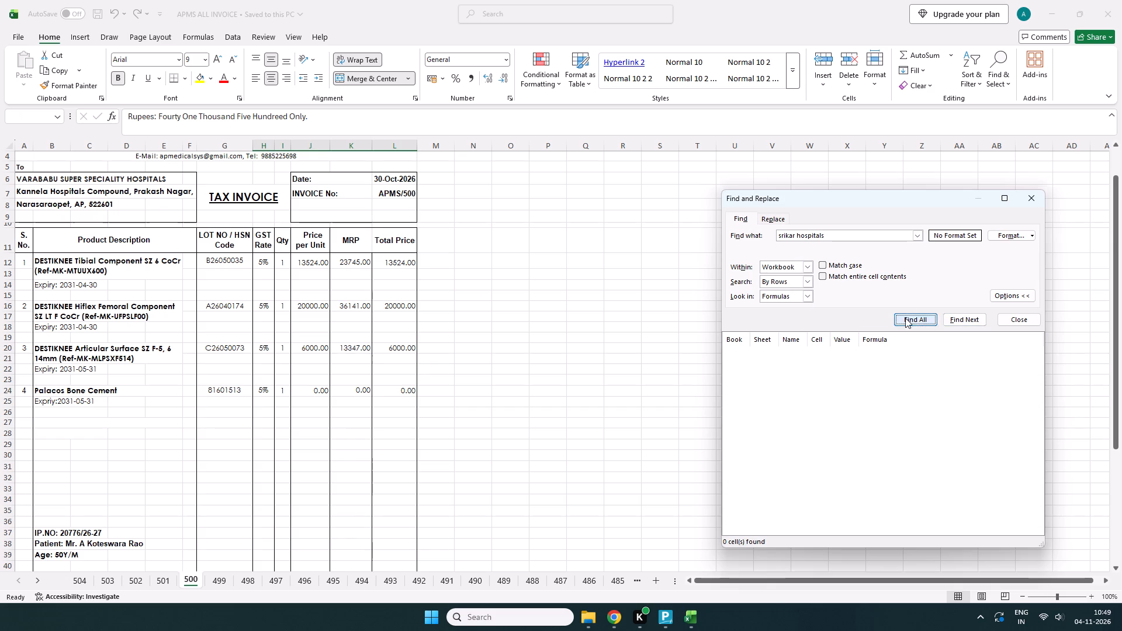
{"action": "left_click", "coordinate": [950, 400]}
{"action": "left_click", "coordinate": [910, 319]}
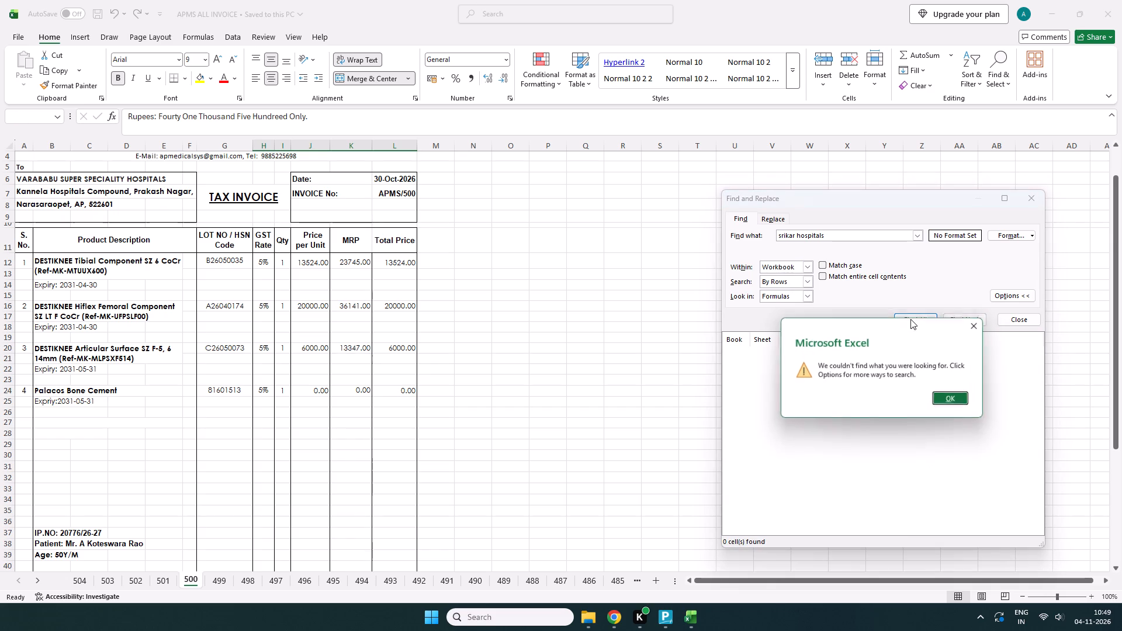
{"action": "left_click", "coordinate": [953, 397]}
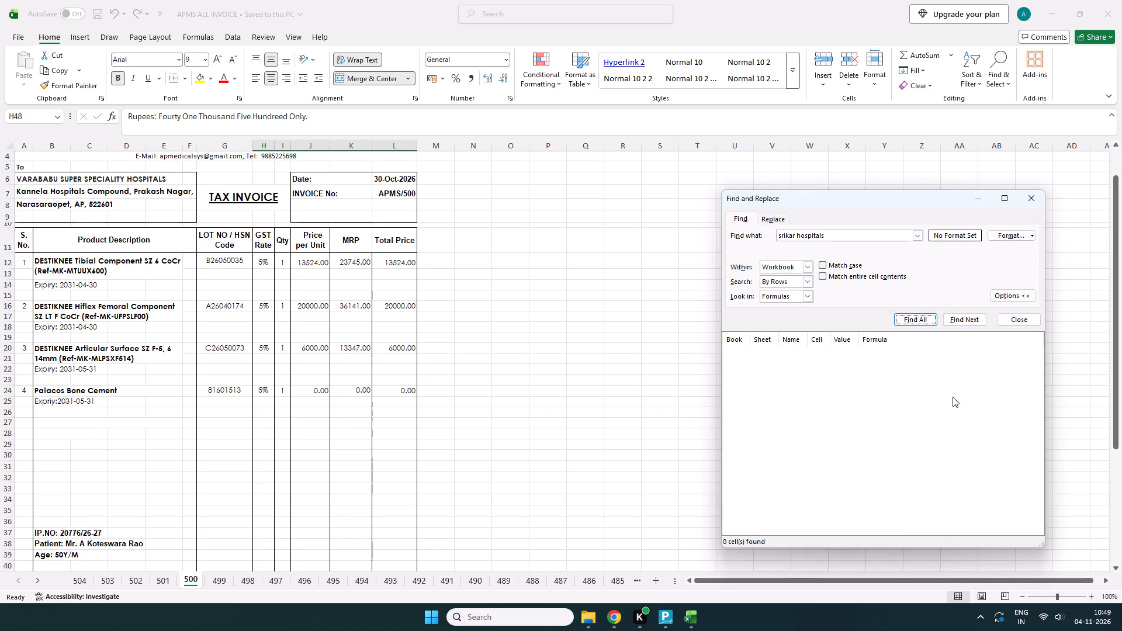
{"action": "left_click", "coordinate": [910, 318]}
{"action": "left_click", "coordinate": [951, 399]}
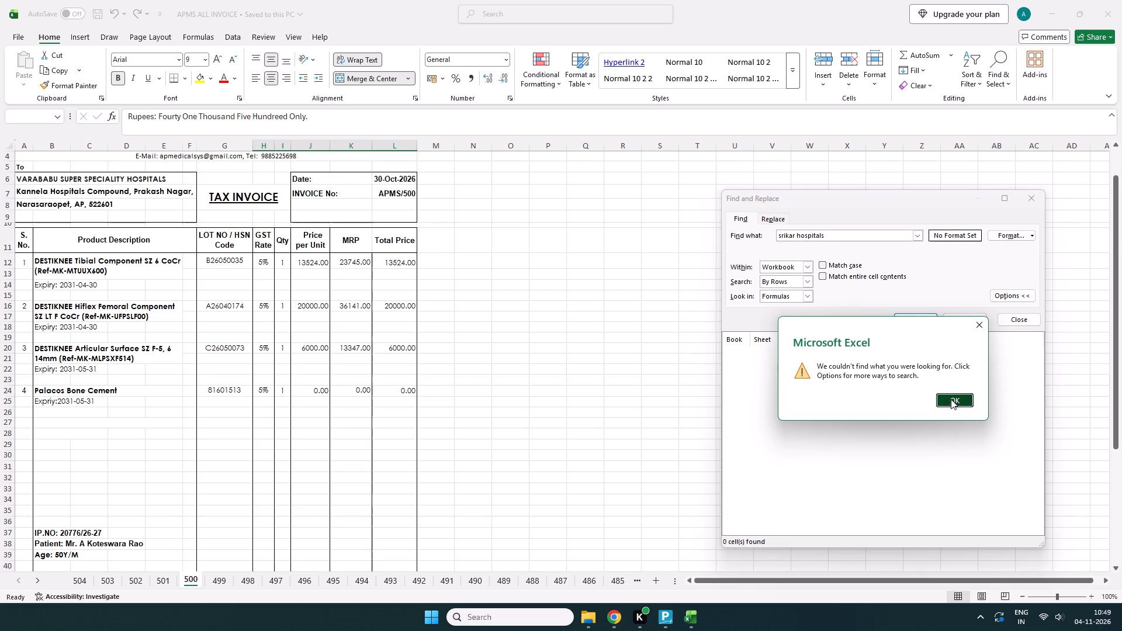
Repeat the workbook-wide search for "srikar hospitals" by rows, looking in notes instead, and close Find and Replace.
{"action": "left_click", "coordinate": [808, 280]}
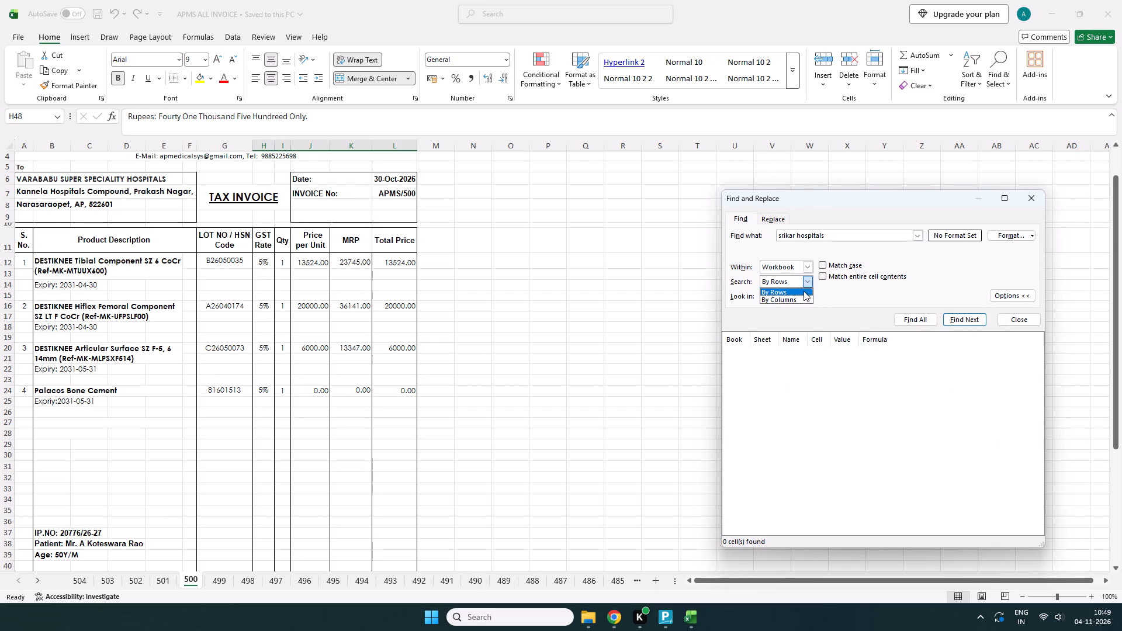
{"action": "left_click", "coordinate": [797, 290]}
{"action": "left_click", "coordinate": [806, 293]}
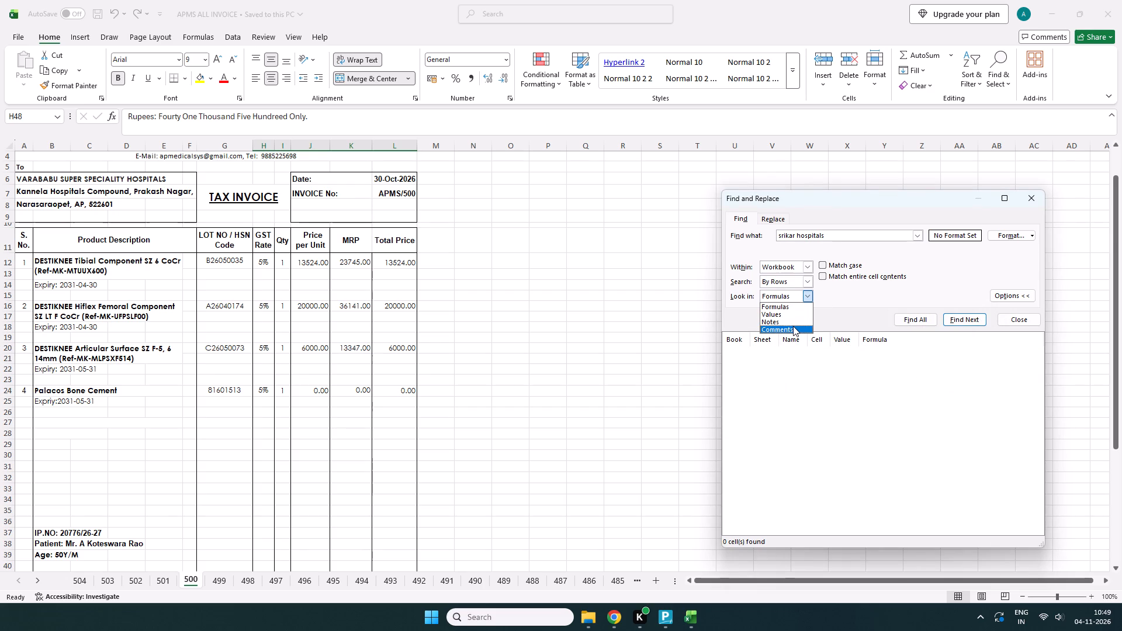
{"action": "left_click", "coordinate": [791, 321]}
{"action": "left_click", "coordinate": [920, 323]}
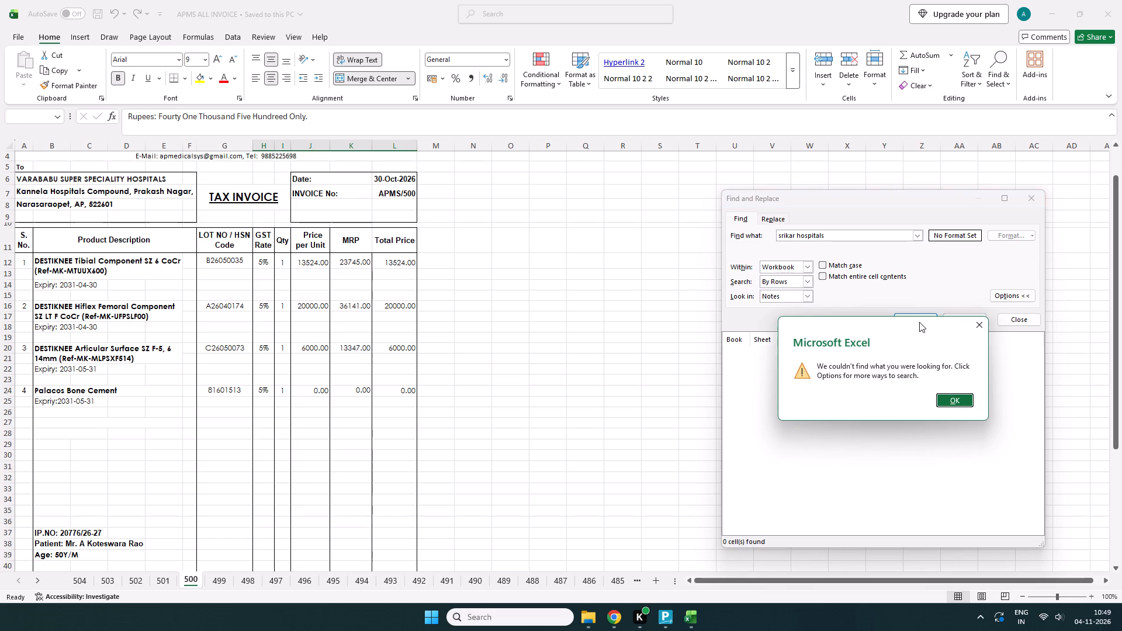
{"action": "left_click", "coordinate": [944, 398]}
{"action": "left_click", "coordinate": [913, 323]}
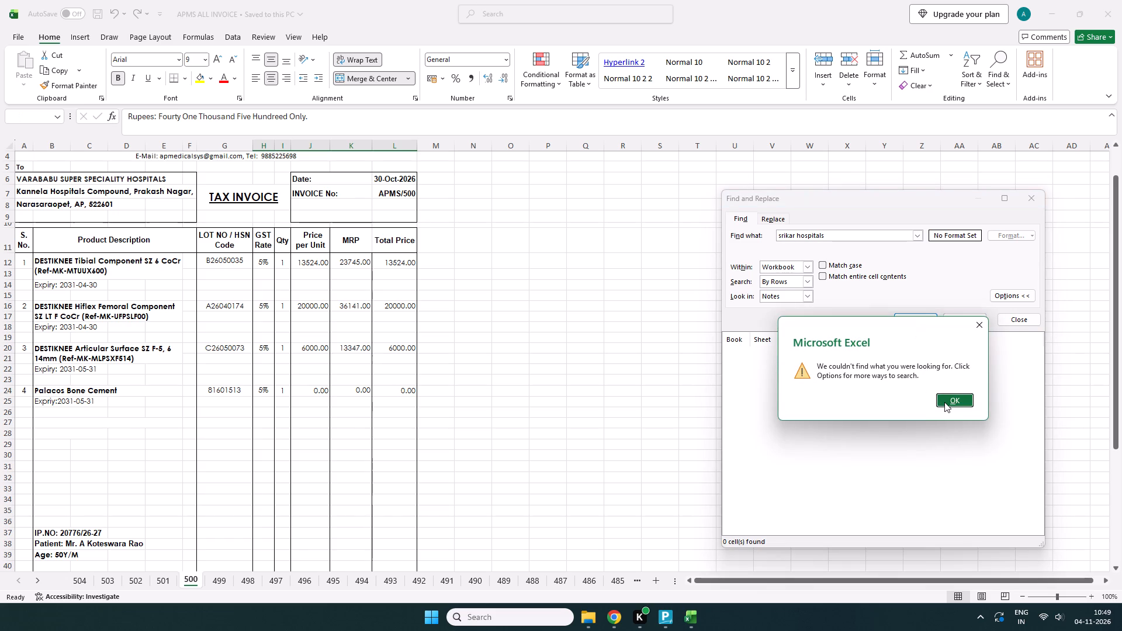
{"action": "left_click", "coordinate": [944, 402]}
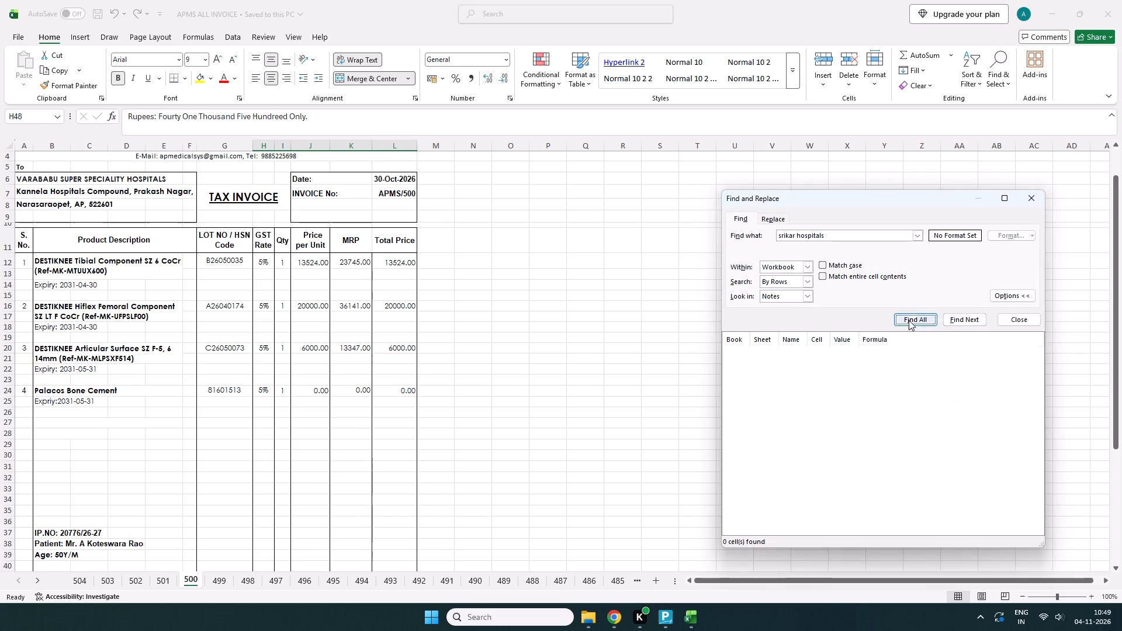
{"action": "left_click", "coordinate": [909, 318]}
{"action": "double_click", "coordinate": [959, 400]}
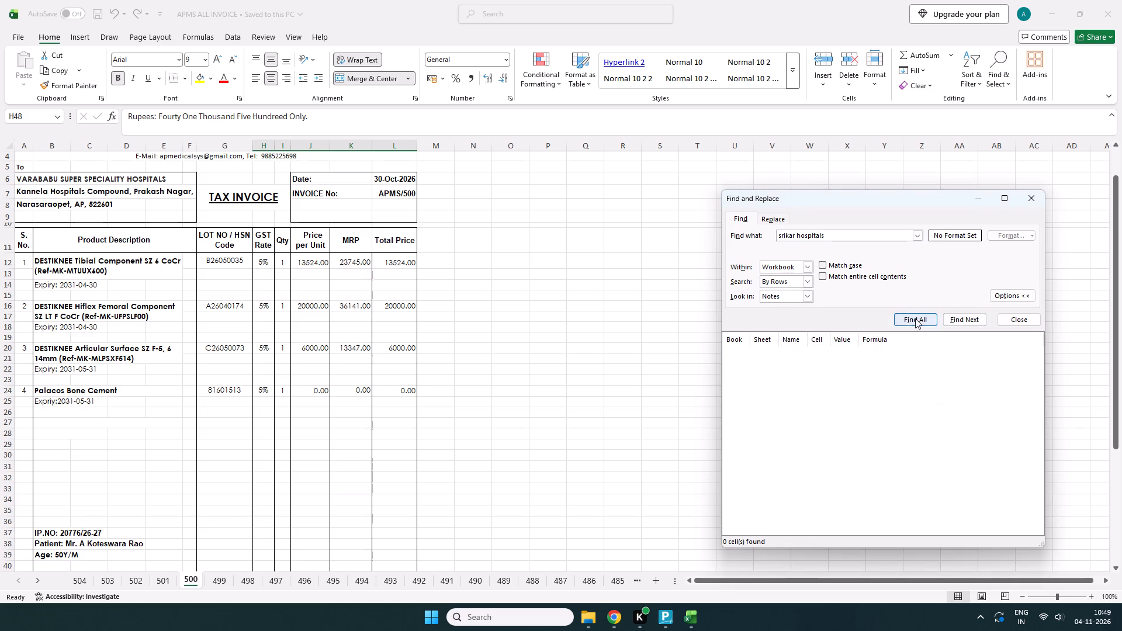
{"action": "left_click", "coordinate": [915, 318]}
{"action": "double_click", "coordinate": [957, 403]}
{"action": "left_click", "coordinate": [1028, 197]}
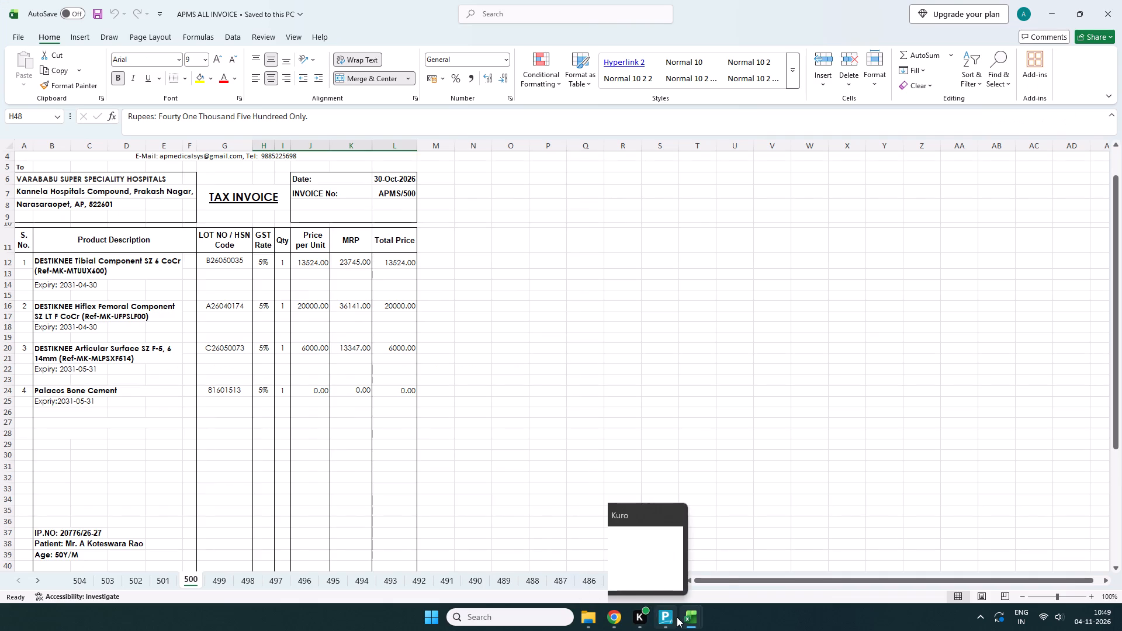
Switch to TallyPrime to view the October ledger vouchers of Srikara Hospital-Vijayawada.
{"action": "left_click", "coordinate": [681, 547]}
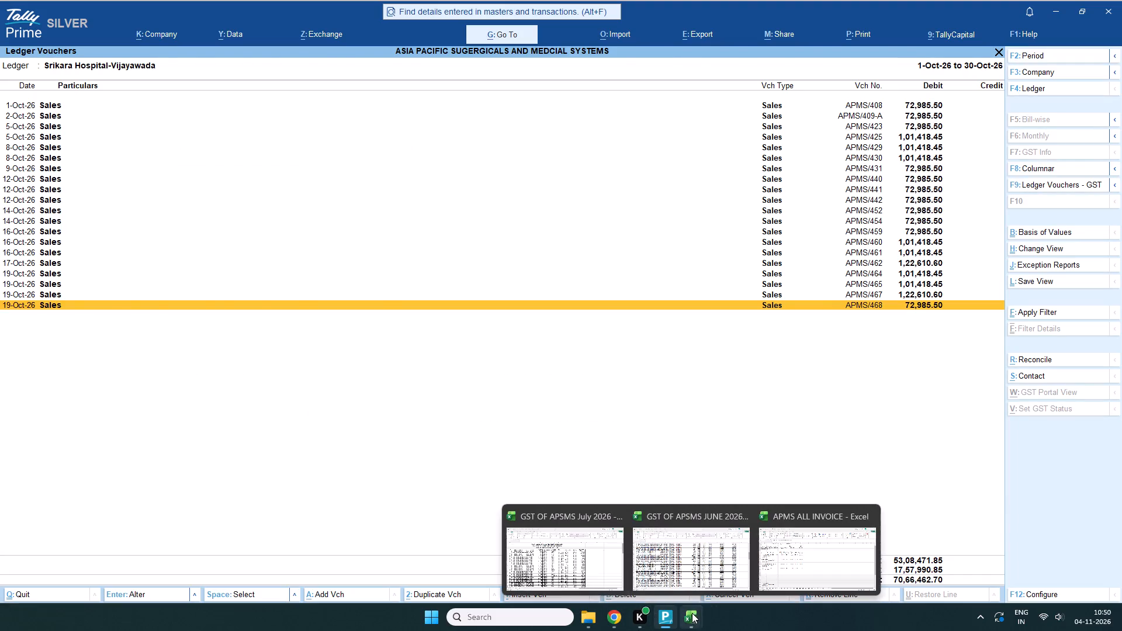
Switch to the APMS ALL INVOICE workbook and check the customer on invoice sheets 499 down to 494 for Srikara Hospital-Vijayawada.
{"action": "left_click", "coordinate": [785, 563]}
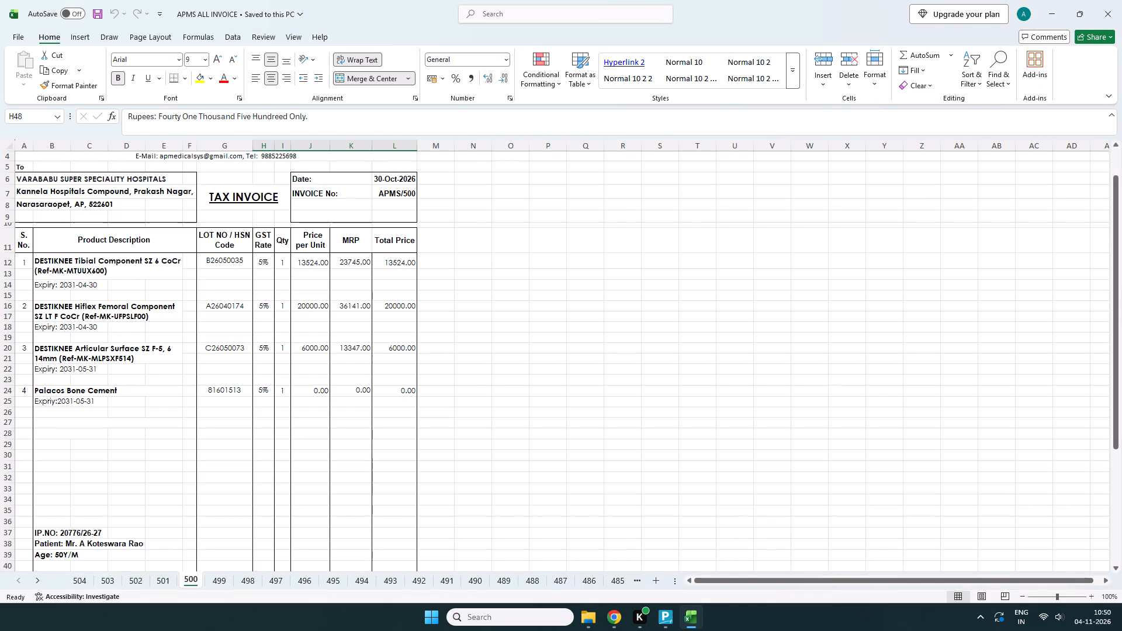
{"action": "left_click", "coordinate": [214, 578]}
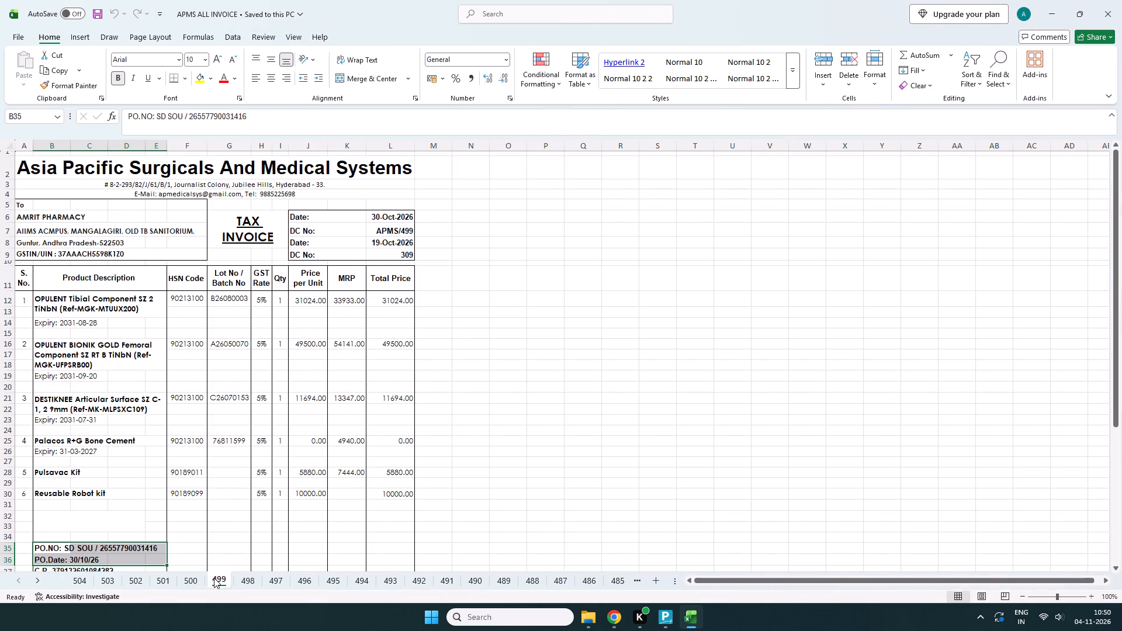
{"action": "left_click", "coordinate": [245, 577]}
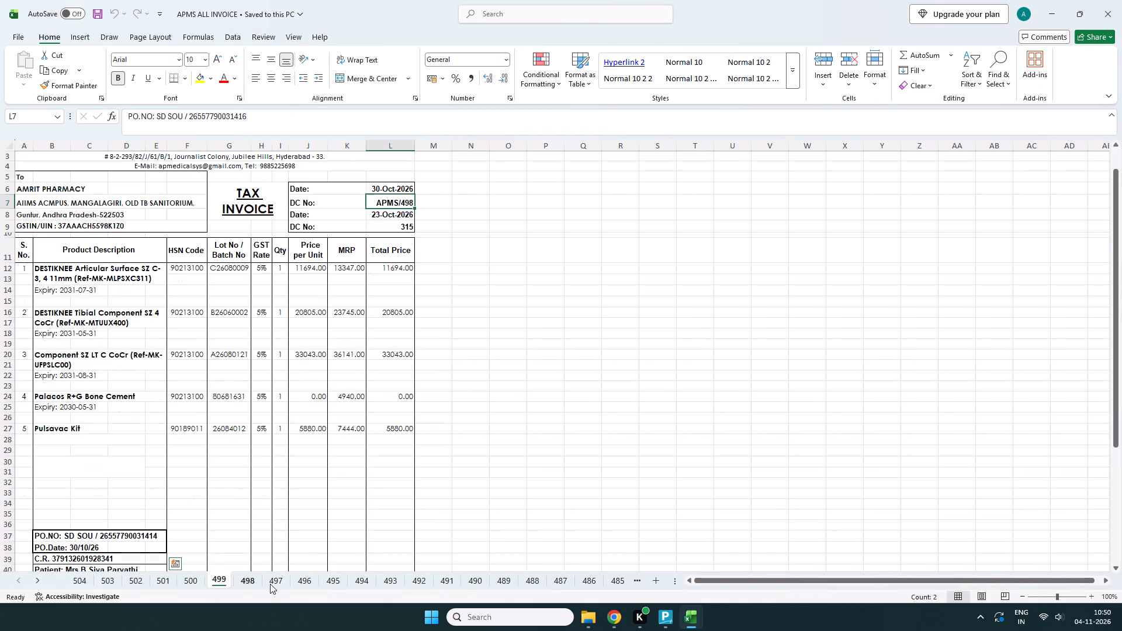
{"action": "left_click", "coordinate": [273, 580]}
{"action": "left_click", "coordinate": [306, 579]}
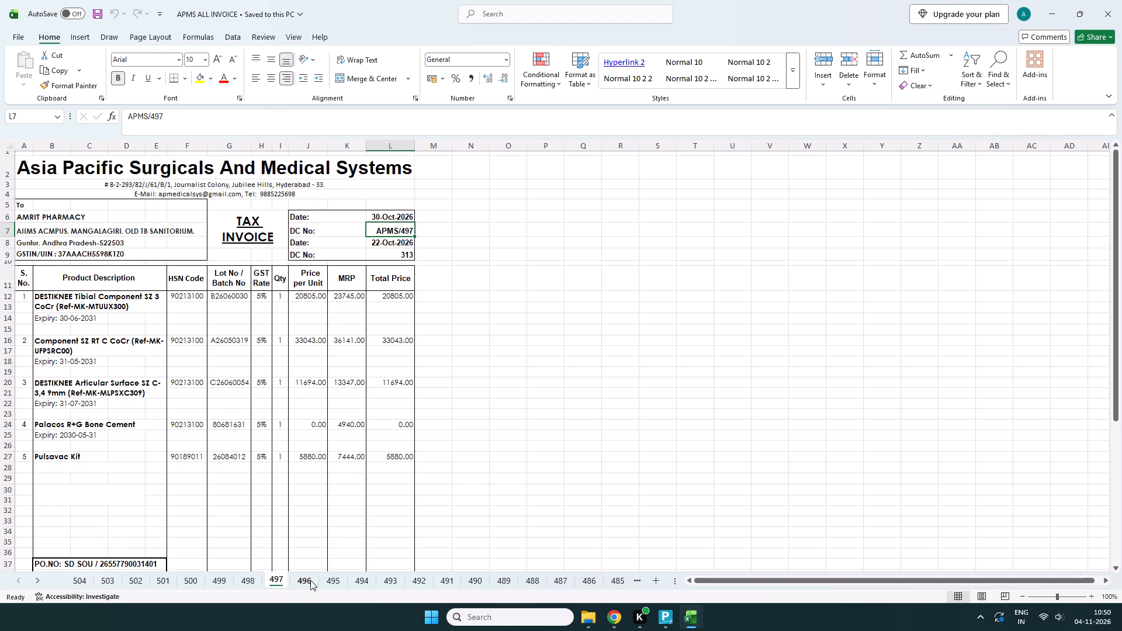
{"action": "left_click", "coordinate": [330, 579]}
{"action": "left_click", "coordinate": [358, 581]}
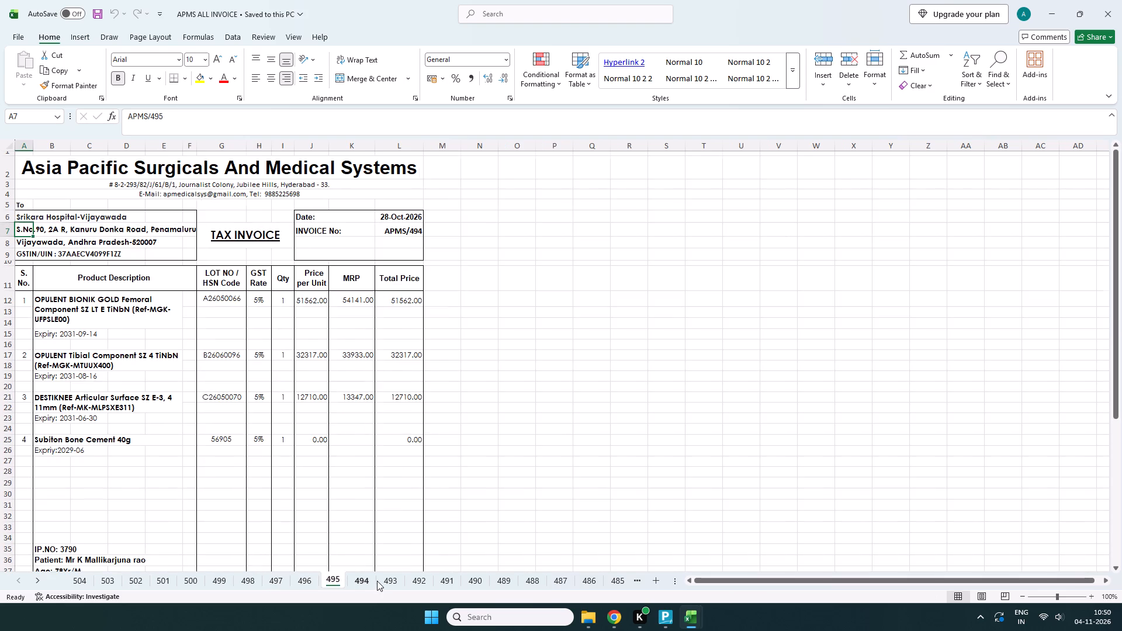
{"action": "left_click", "coordinate": [381, 578]}
{"action": "left_click", "coordinate": [353, 580]}
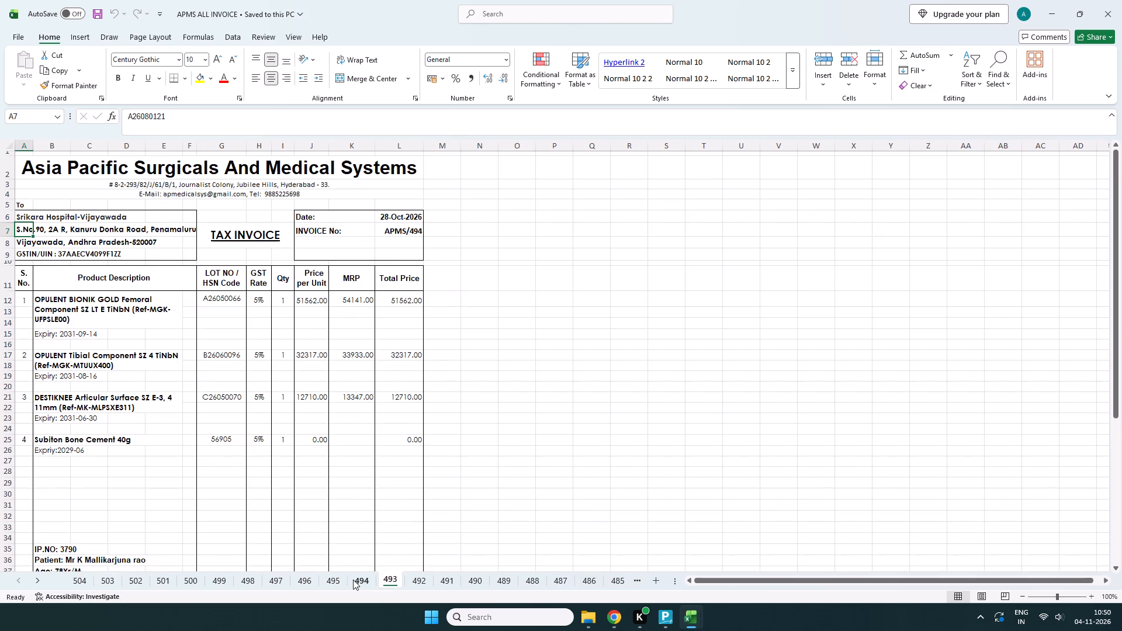
Check the customer, date and invoice number on invoice sheets 493 down to 485, looking for Srikara Hospital-Vijayawada.
{"action": "left_click", "coordinate": [388, 581]}
{"action": "left_click", "coordinate": [414, 581]}
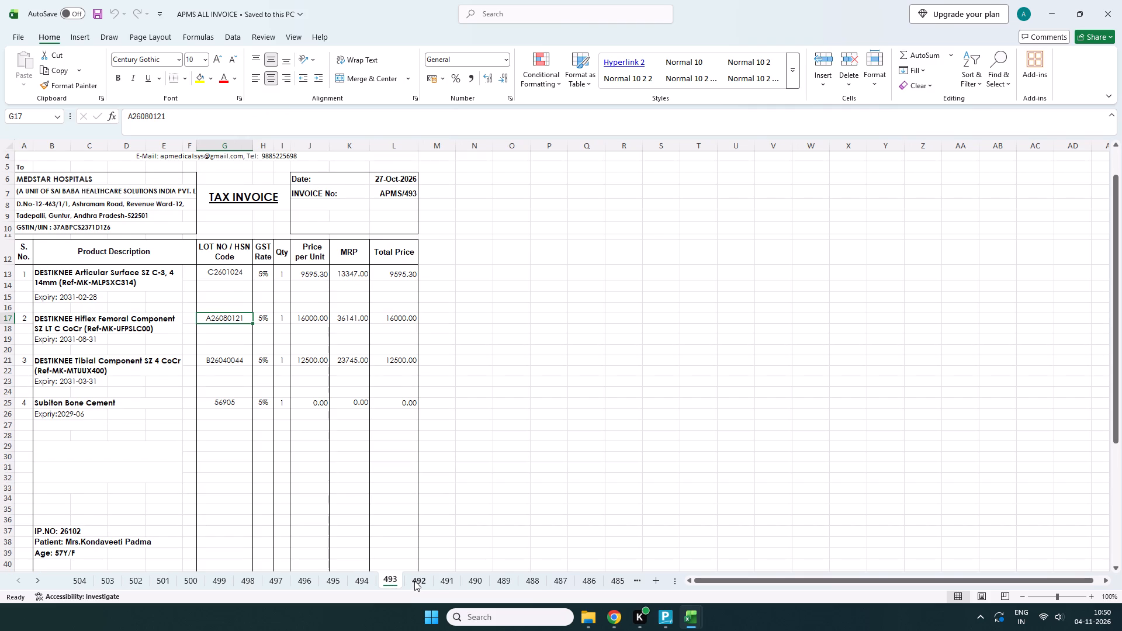
{"action": "left_click", "coordinate": [449, 577]}
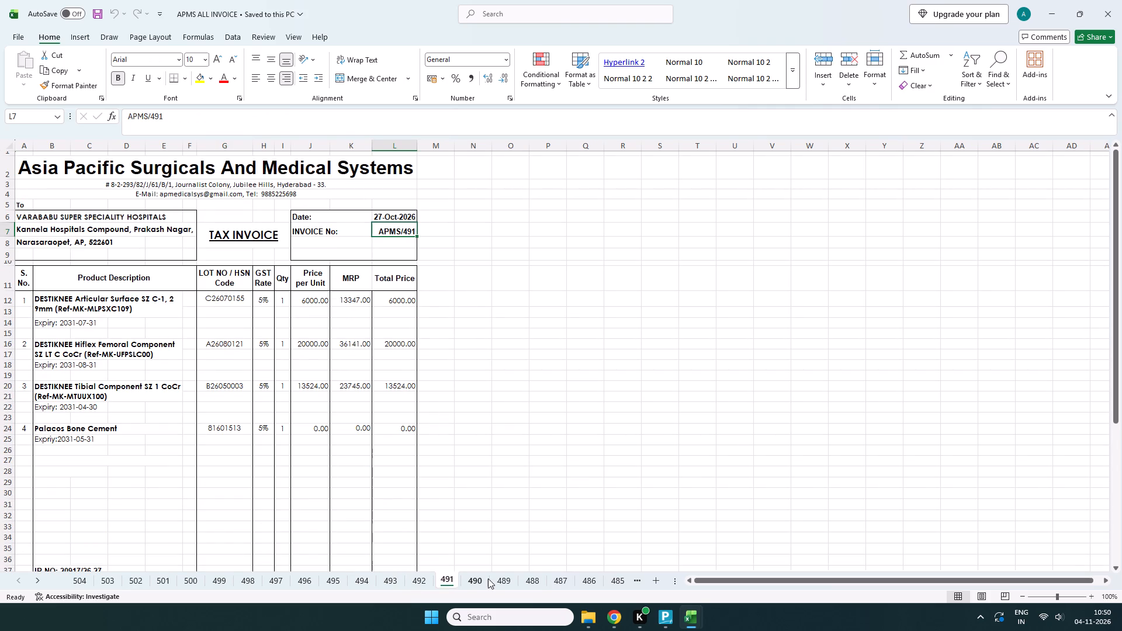
{"action": "left_click", "coordinate": [475, 578]}
{"action": "left_click", "coordinate": [498, 579]}
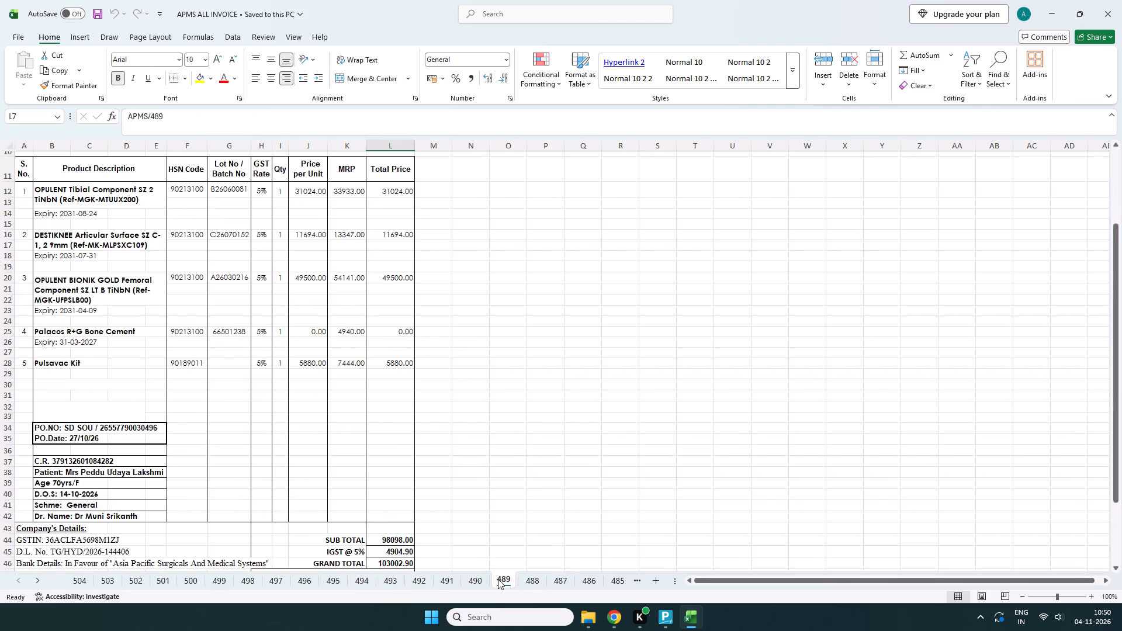
{"action": "scroll", "coordinate": [517, 547], "scroll_direction": "up", "scroll_amount": 5}
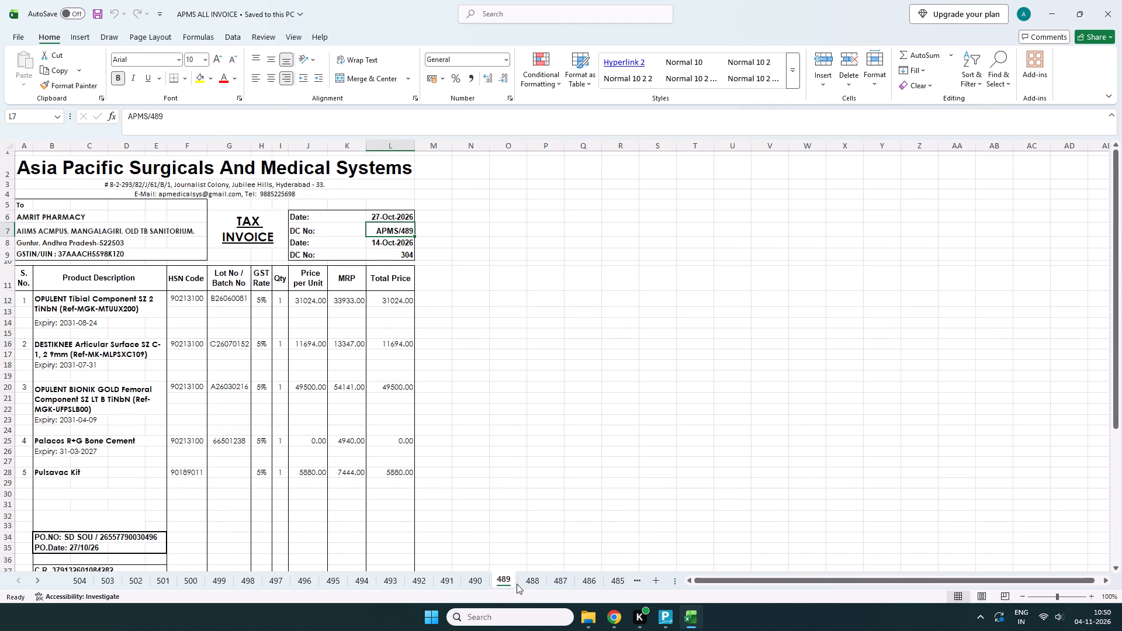
{"action": "left_click", "coordinate": [530, 577]}
{"action": "scroll", "coordinate": [564, 479], "scroll_direction": "up", "scroll_amount": 6}
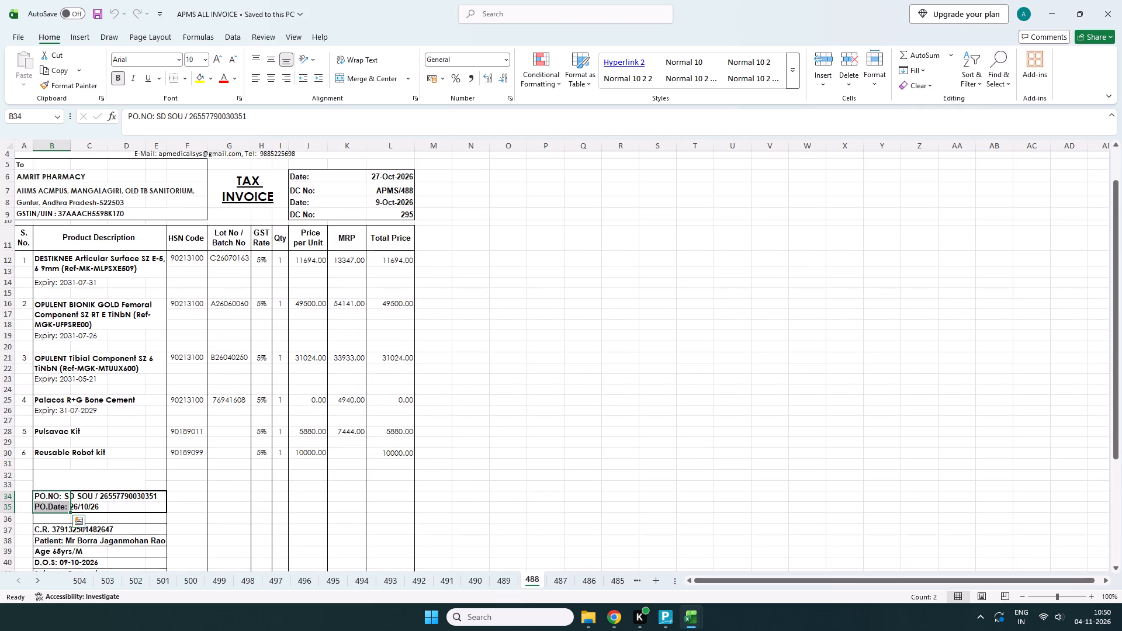
{"action": "scroll", "coordinate": [564, 472], "scroll_direction": "up", "scroll_amount": 2}
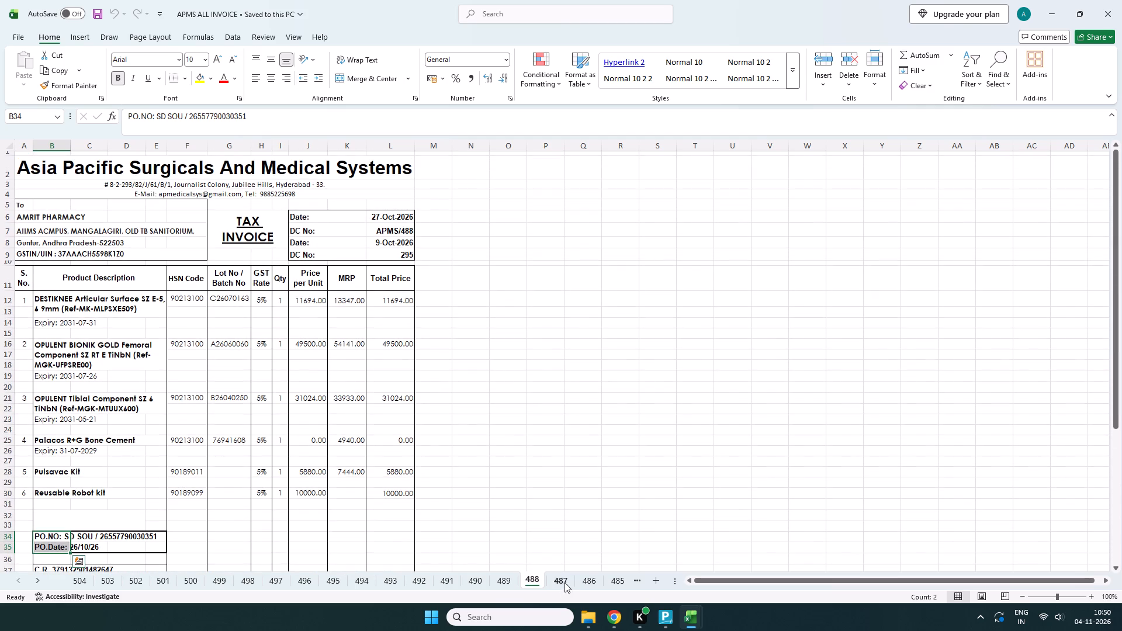
{"action": "left_click", "coordinate": [556, 577]}
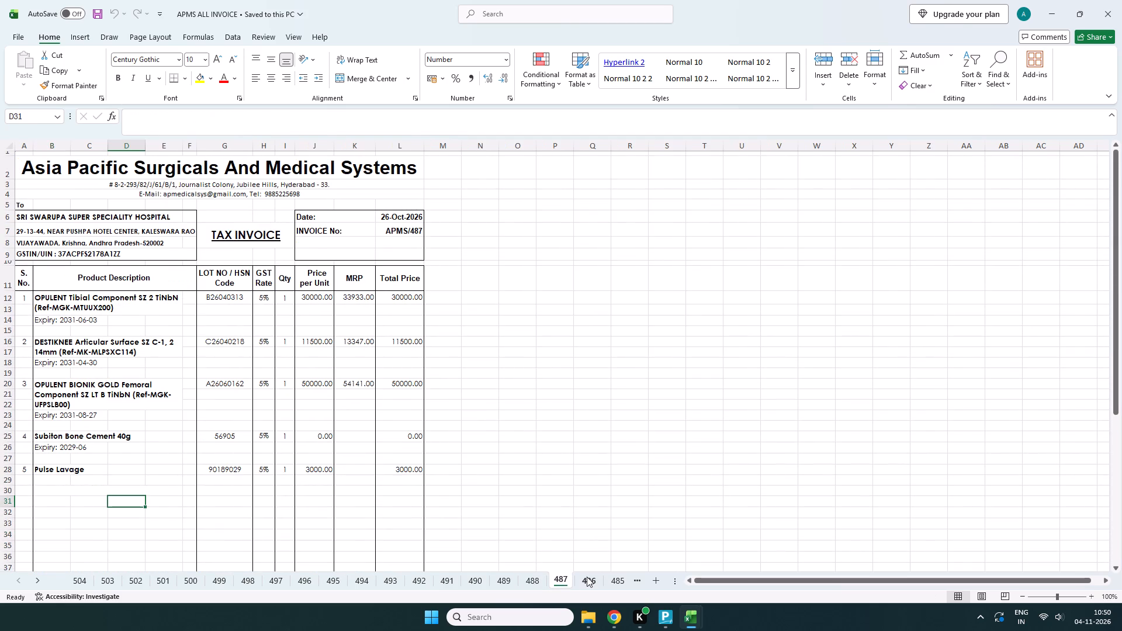
{"action": "left_click", "coordinate": [587, 577]}
{"action": "left_click", "coordinate": [614, 577]}
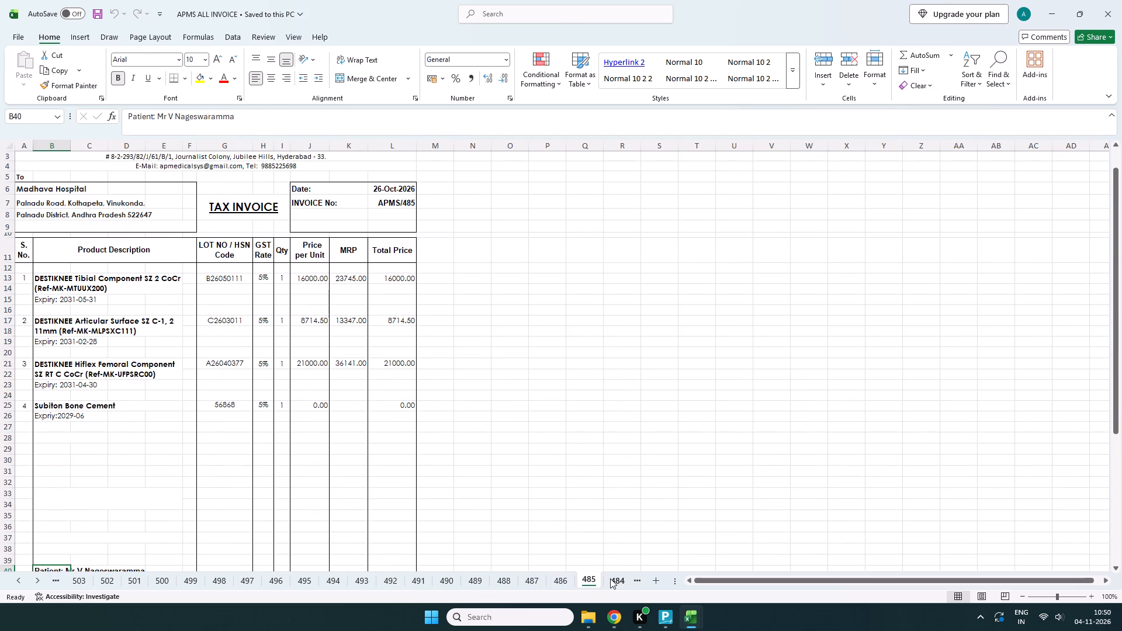
Check invoice sheets 484 down to 474 for invoices addressed to Srikara Hospital-Vijayawada.
{"action": "left_click", "coordinate": [616, 577]}
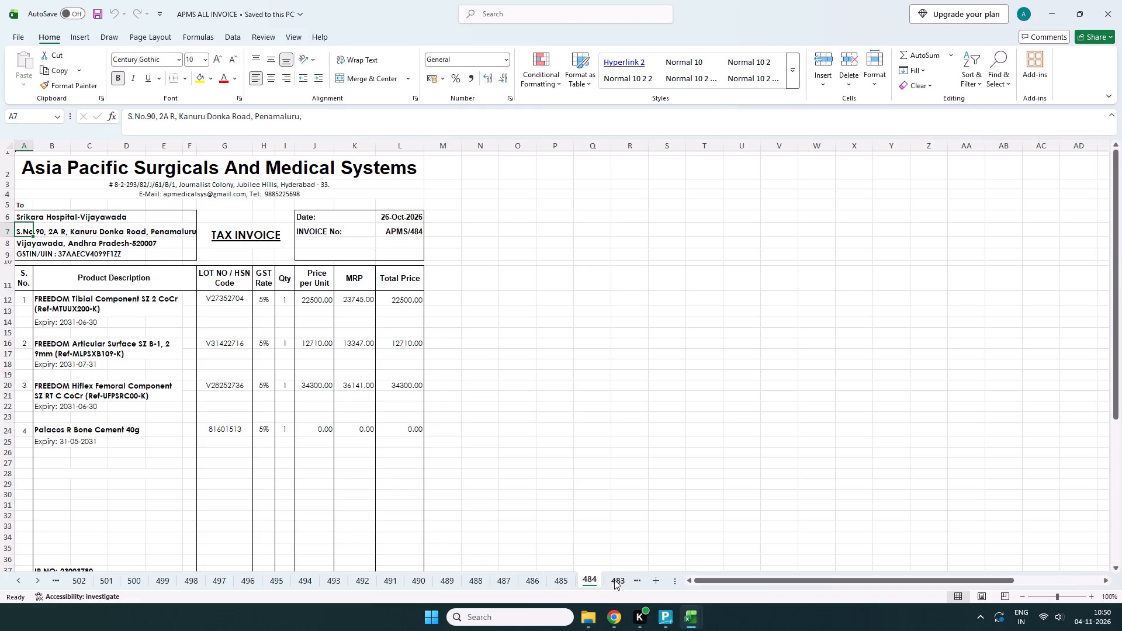
{"action": "left_click", "coordinate": [614, 578]}
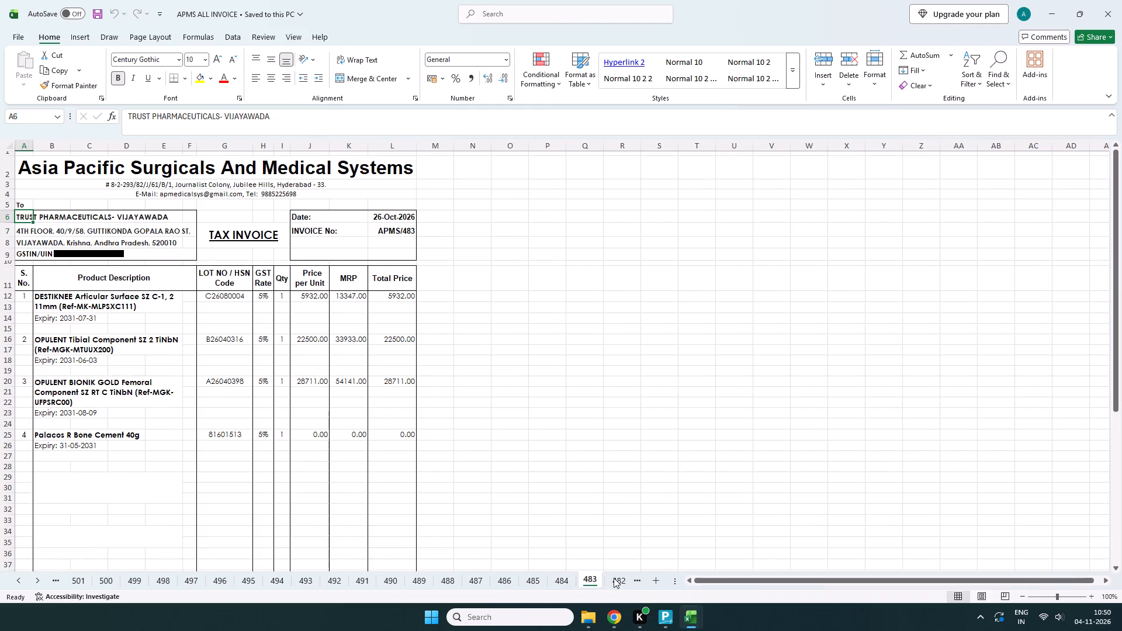
{"action": "left_click", "coordinate": [618, 579]}
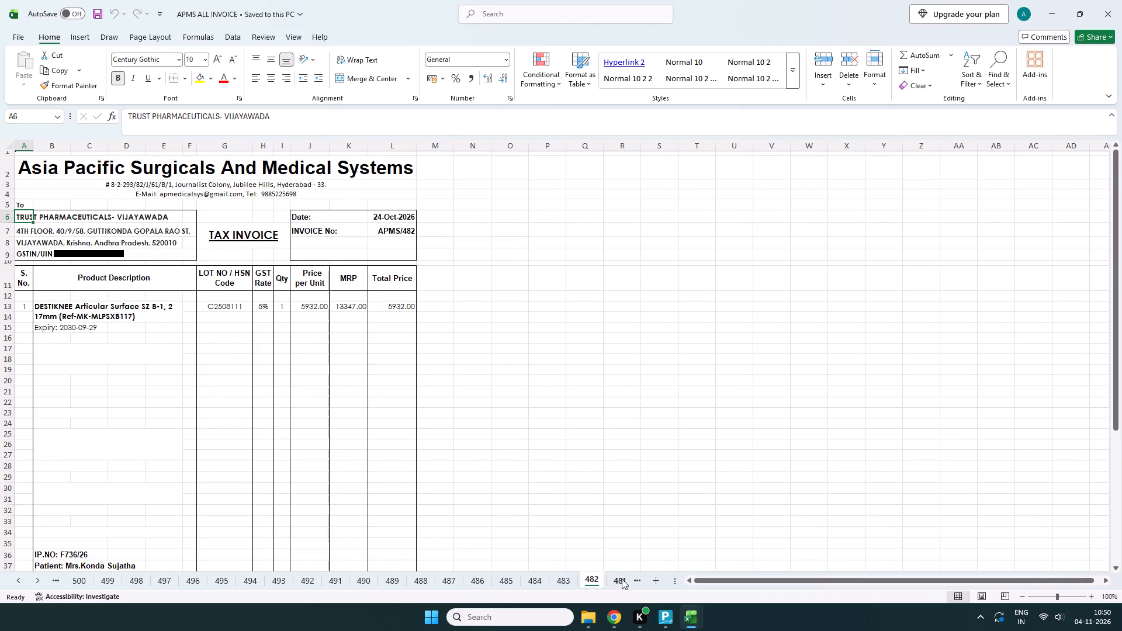
{"action": "left_click", "coordinate": [622, 579]}
{"action": "scroll", "coordinate": [617, 518], "scroll_direction": "up", "scroll_amount": 1}
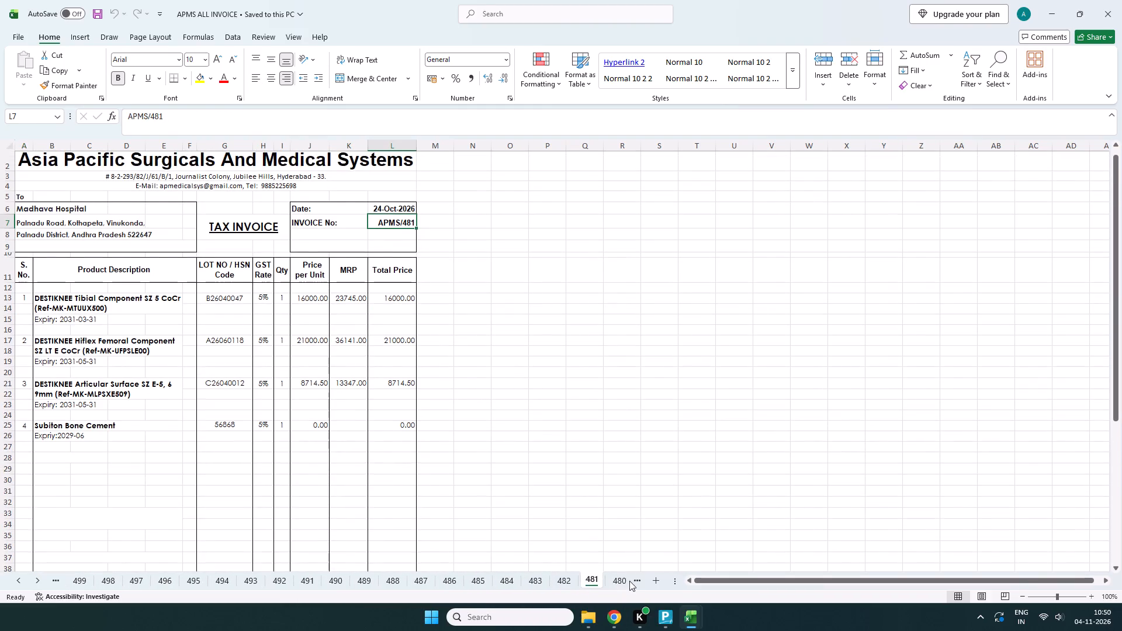
{"action": "left_click", "coordinate": [619, 580]}
{"action": "left_click", "coordinate": [614, 580]}
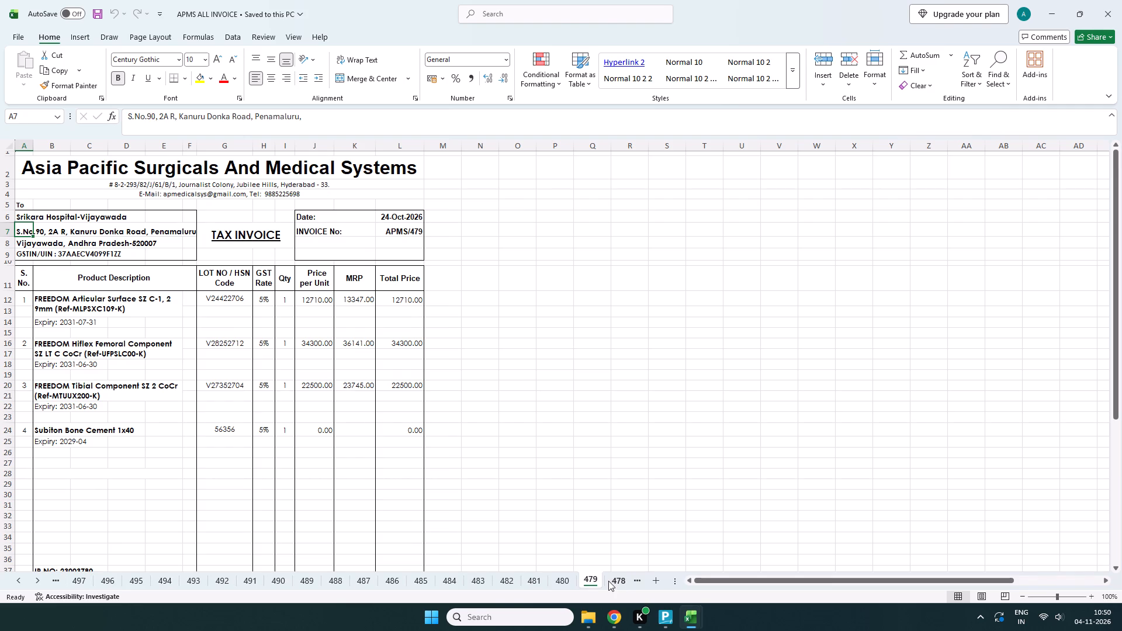
{"action": "left_click", "coordinate": [621, 584]}
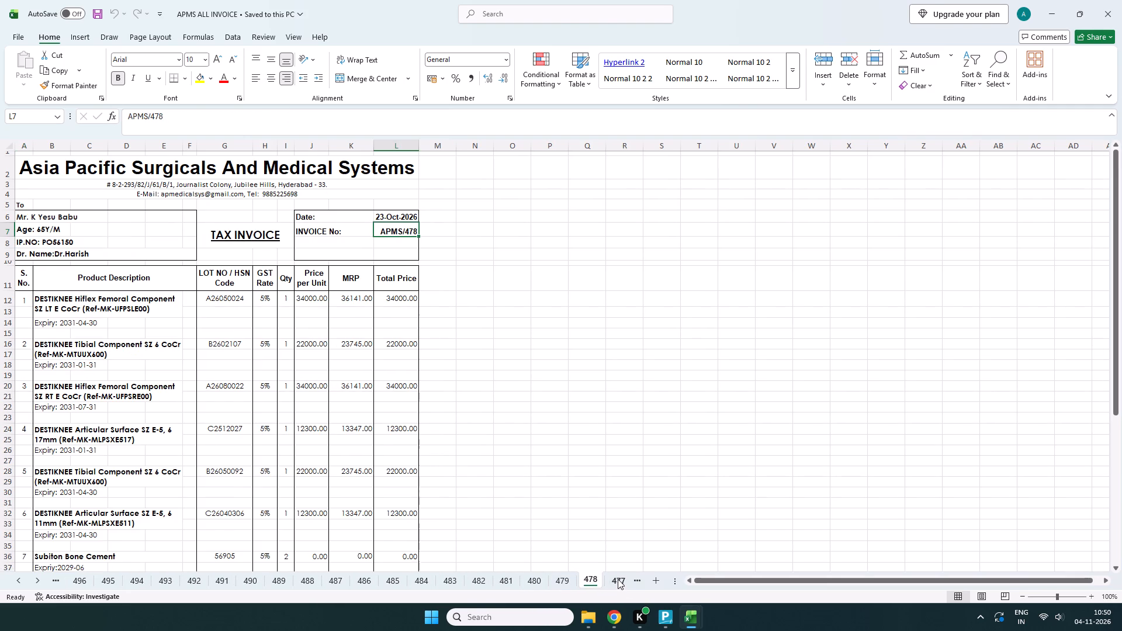
{"action": "left_click", "coordinate": [618, 578]}
{"action": "left_click", "coordinate": [618, 578]}
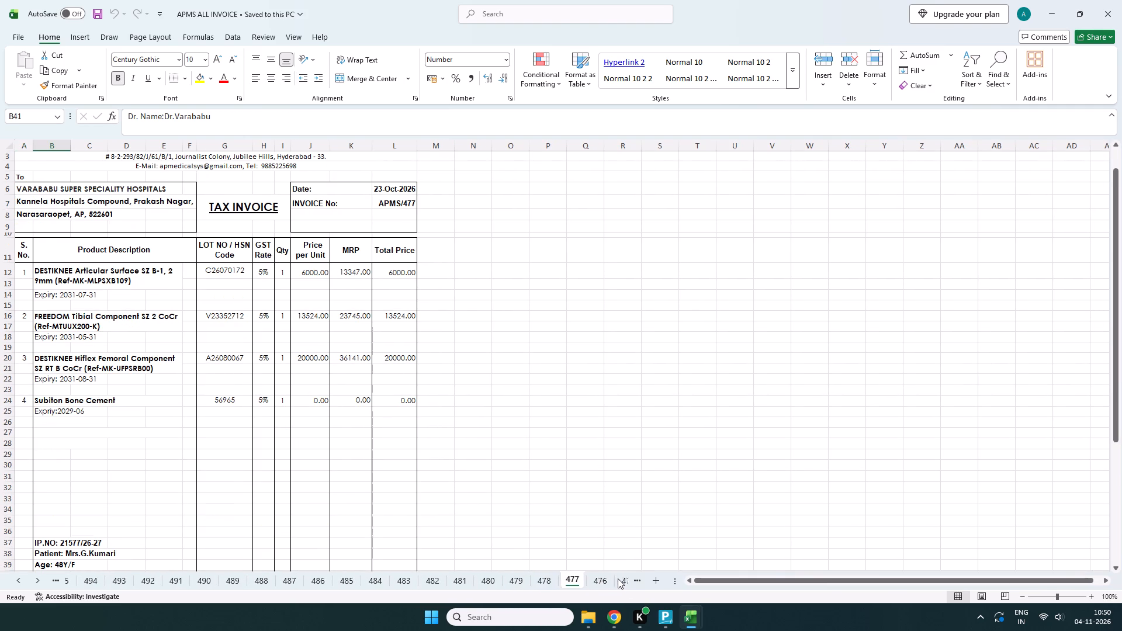
{"action": "left_click", "coordinate": [618, 578]}
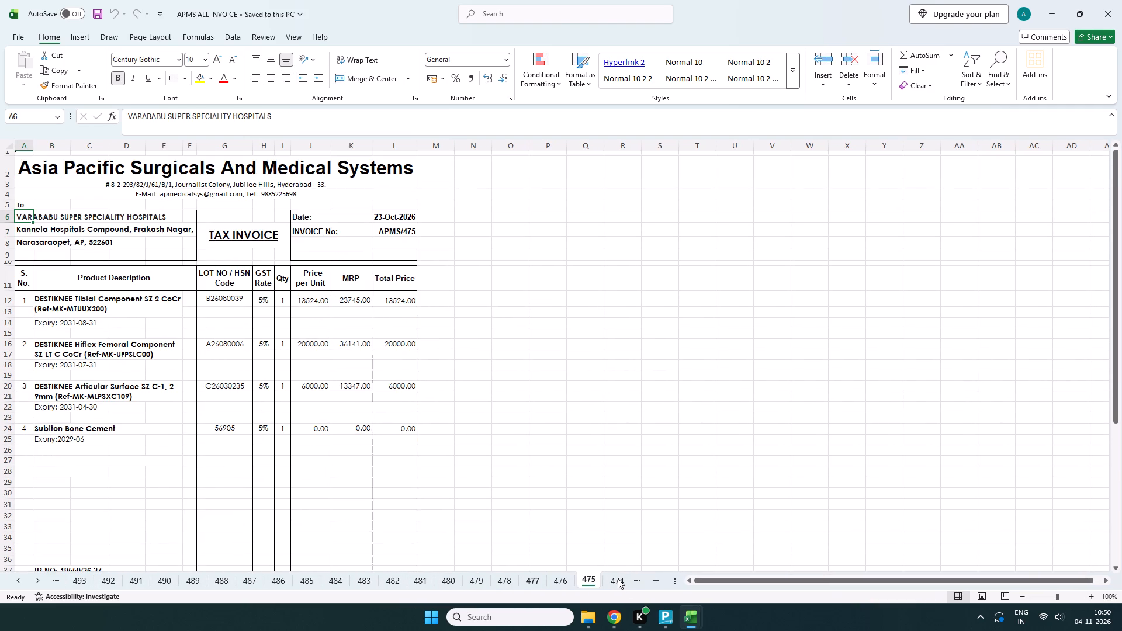
{"action": "left_click", "coordinate": [618, 578]}
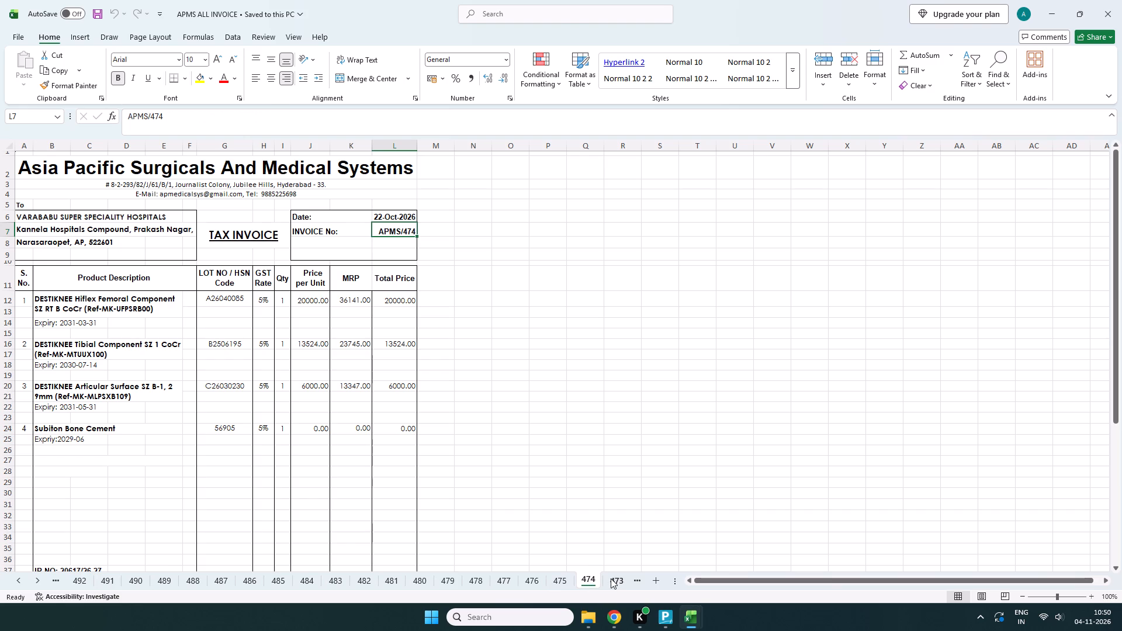
Check the customer and invoice number on invoice sheets 473 down to 468, looking for Srikara Hospital-Vijayawada.
{"action": "left_click", "coordinate": [611, 578]}
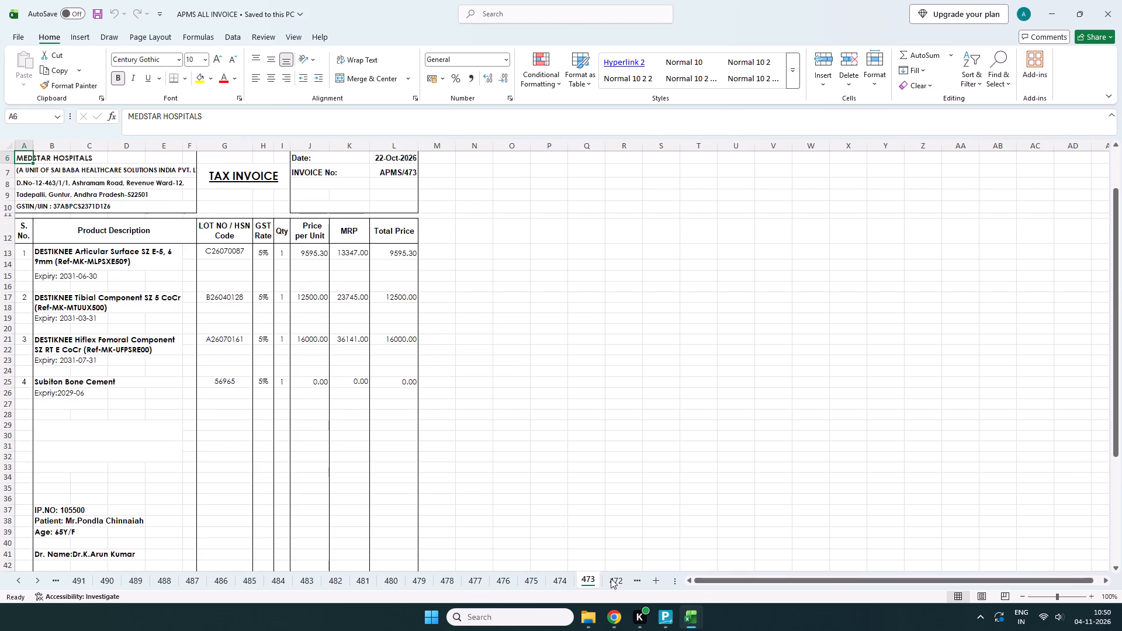
{"action": "scroll", "coordinate": [621, 522], "scroll_direction": "up", "scroll_amount": 3}
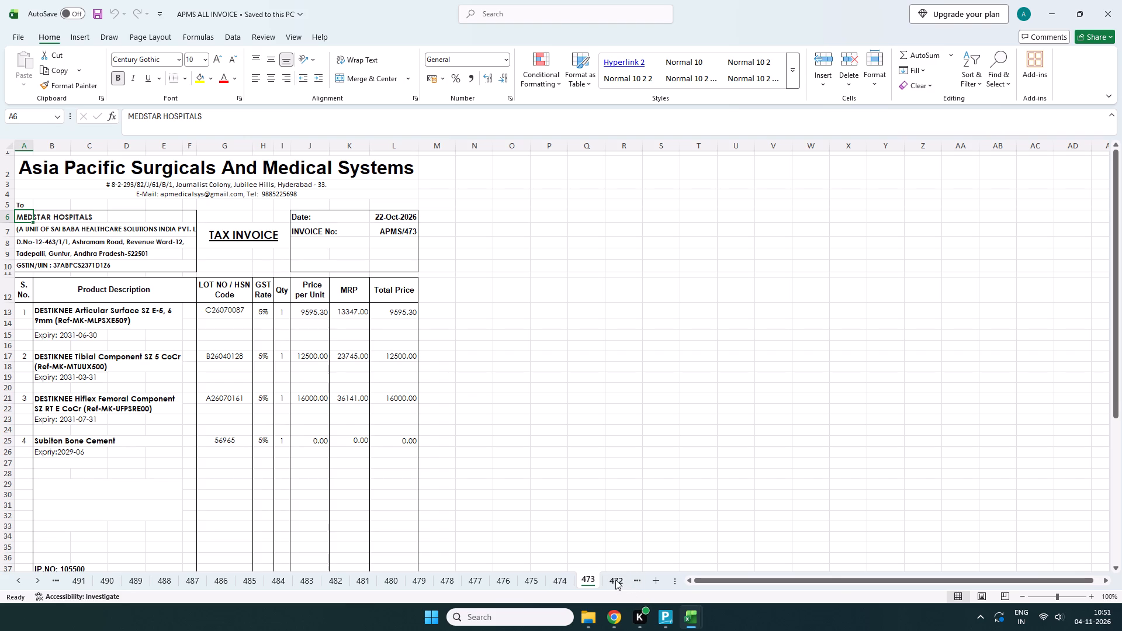
{"action": "left_click", "coordinate": [615, 579]}
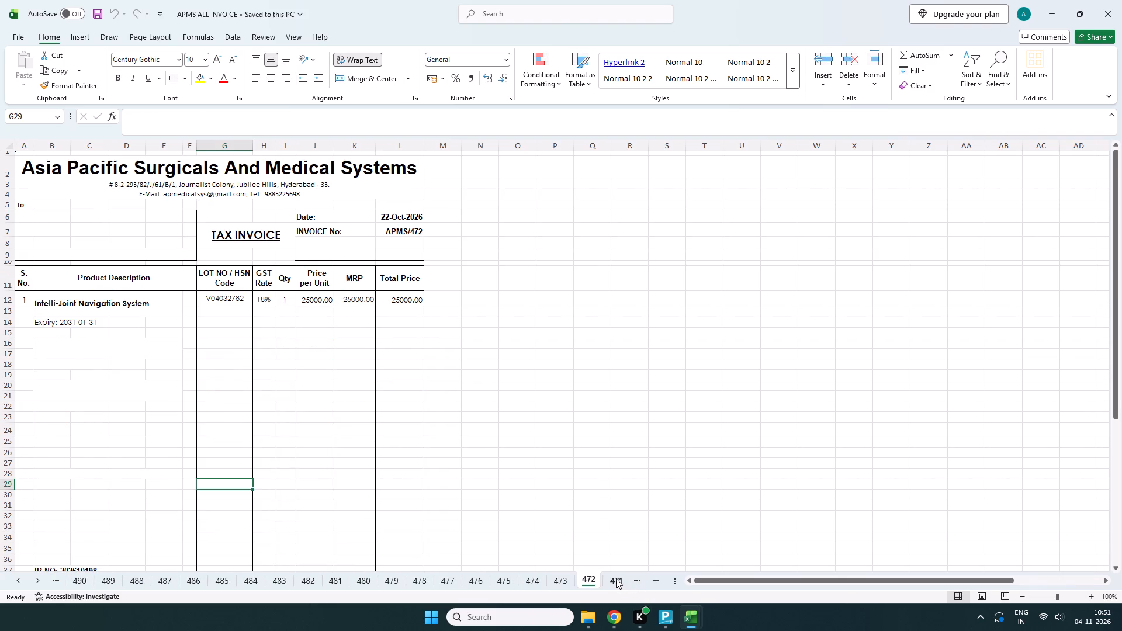
{"action": "left_click", "coordinate": [616, 578]}
{"action": "left_click", "coordinate": [611, 578]}
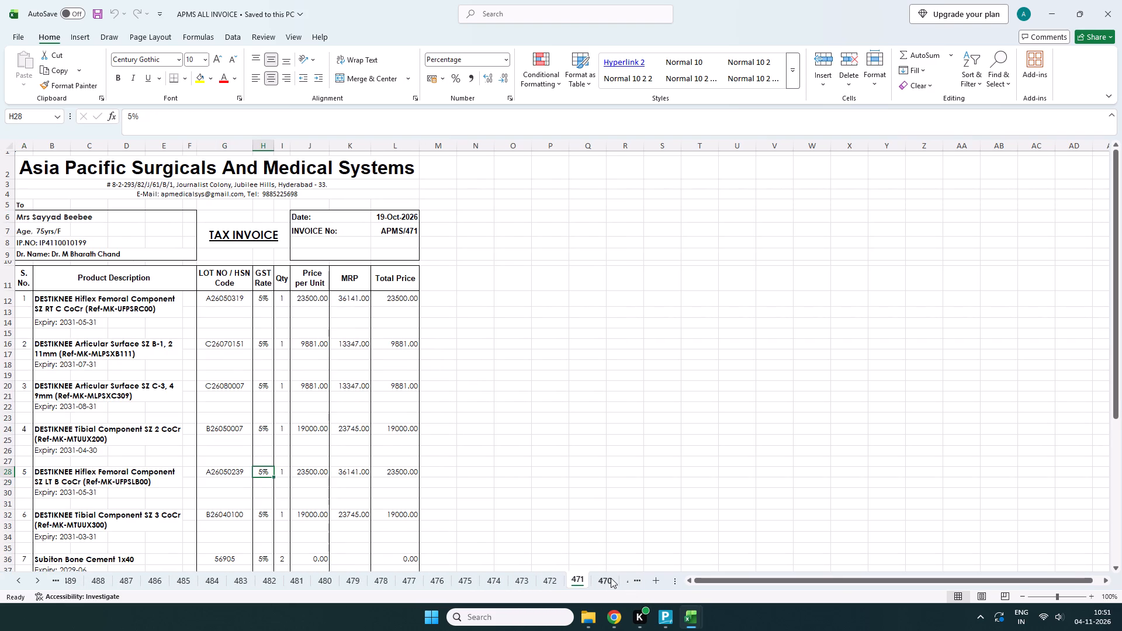
{"action": "left_click", "coordinate": [615, 579]}
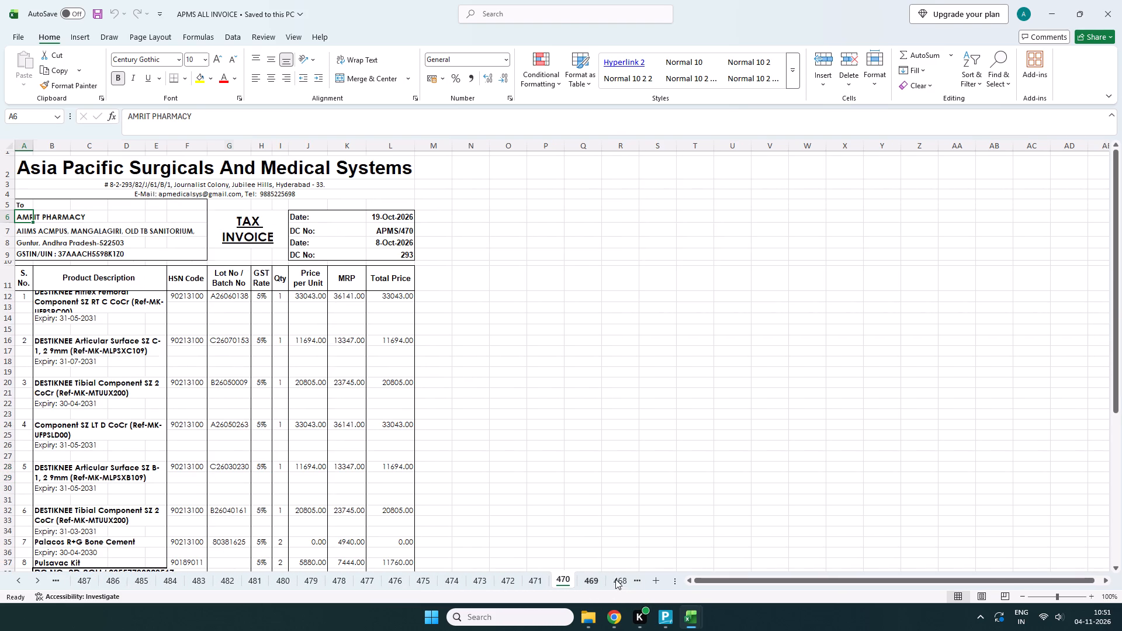
{"action": "left_click", "coordinate": [615, 580]}
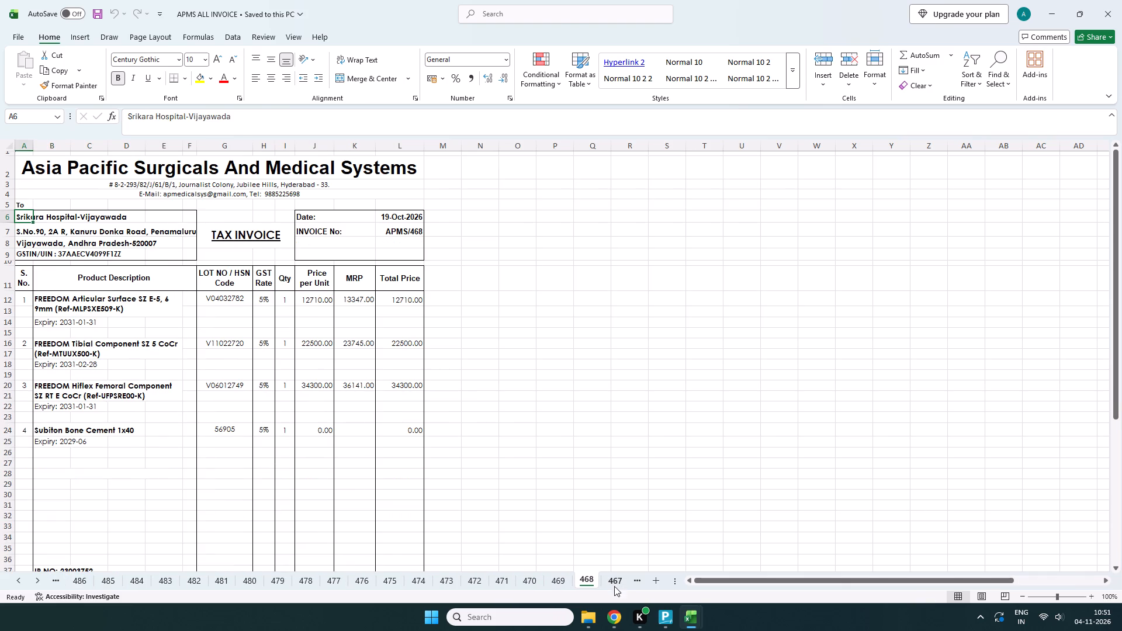
Examine invoice sheets 467 down to 464 for the customer, date and invoice number, looking for Srikara Hospital-Vijayawada.
{"action": "left_click", "coordinate": [615, 578]}
{"action": "left_click", "coordinate": [587, 581]}
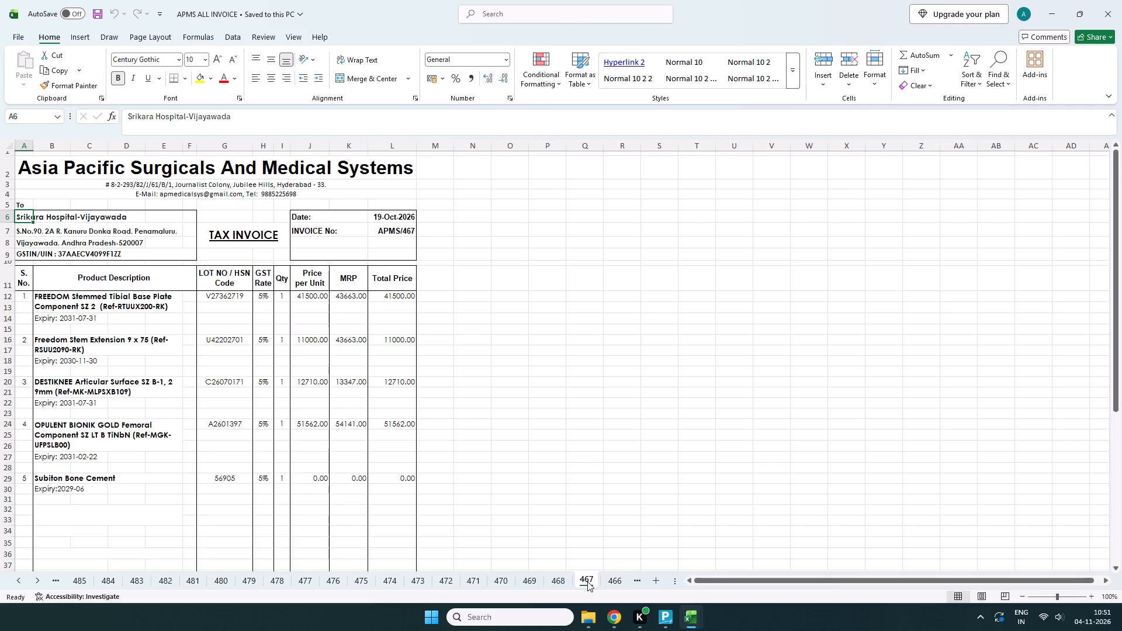
{"action": "left_click", "coordinate": [613, 579]}
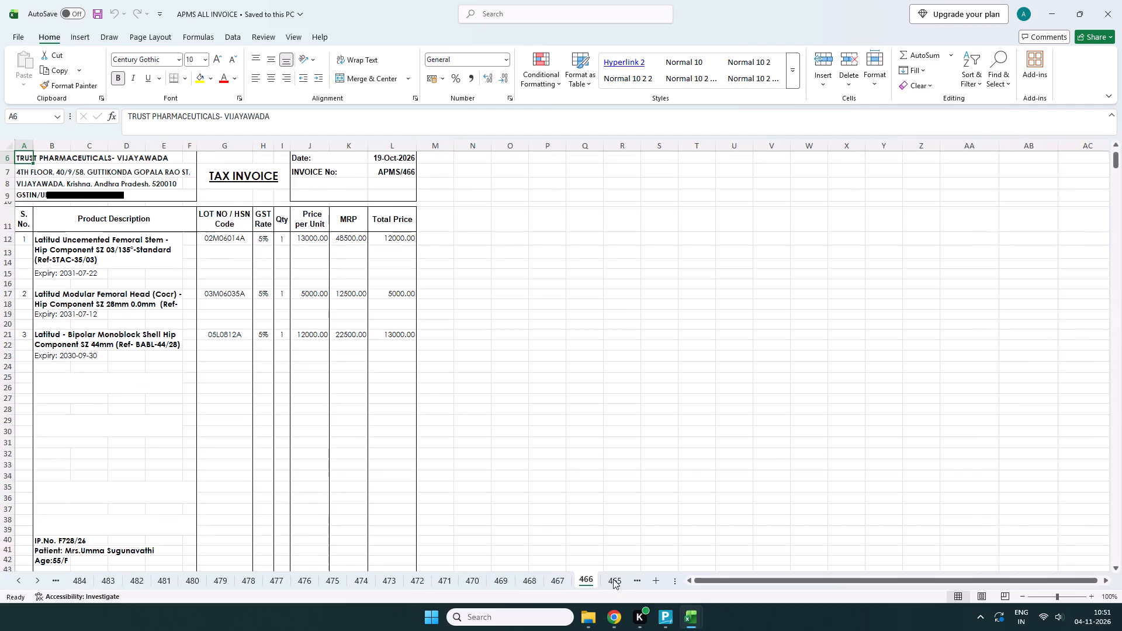
{"action": "left_click", "coordinate": [585, 580]}
{"action": "scroll", "coordinate": [595, 574], "scroll_direction": "up", "scroll_amount": 4}
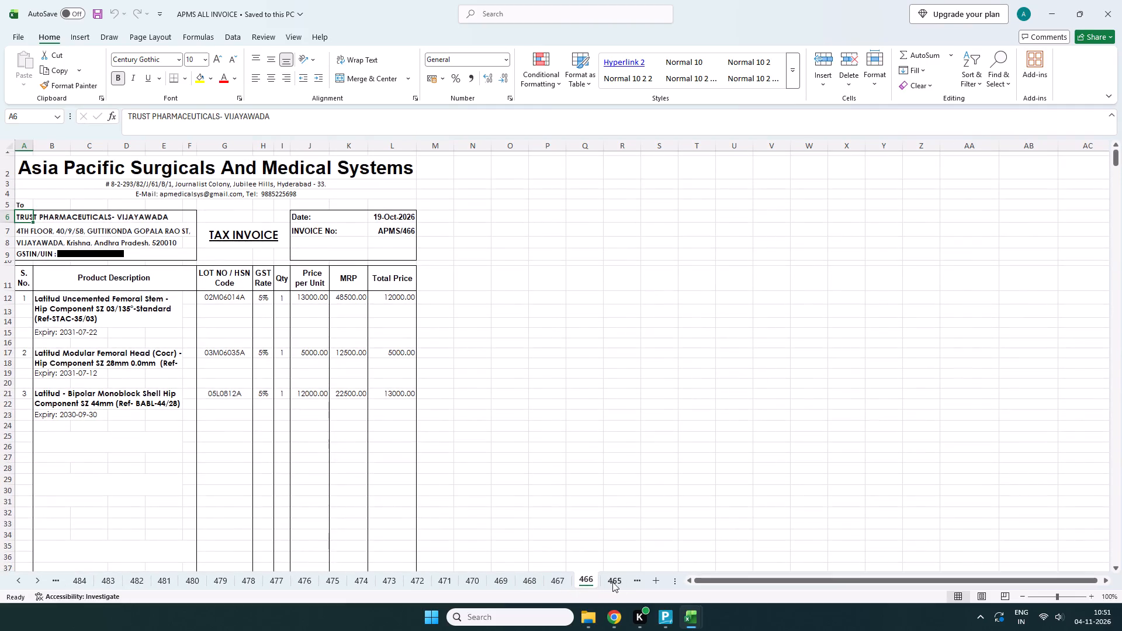
{"action": "left_click", "coordinate": [614, 580]}
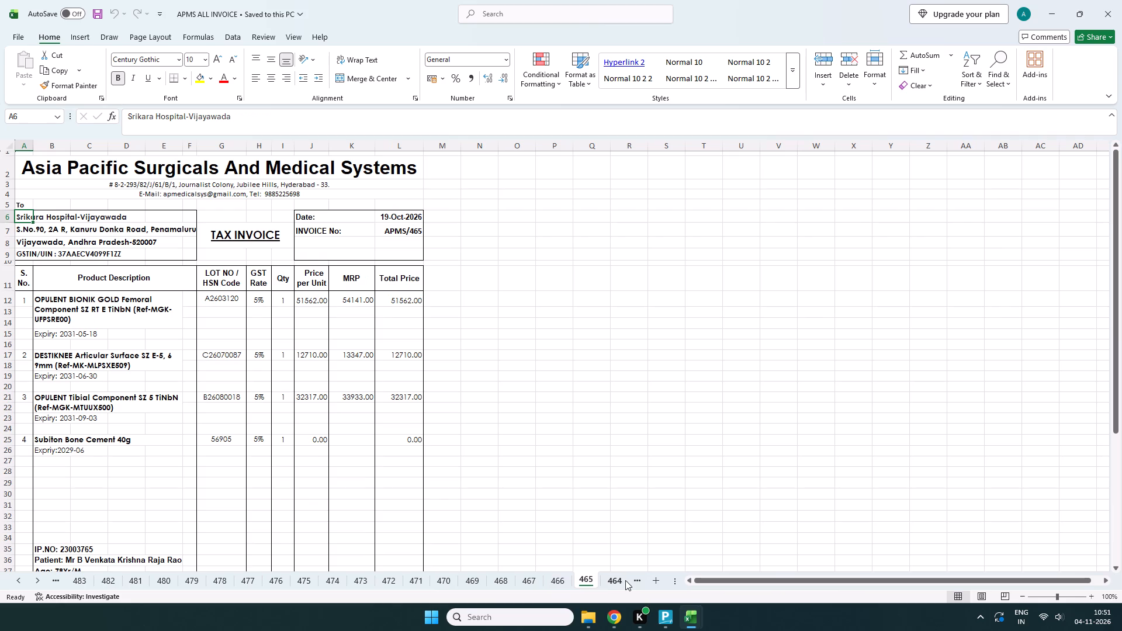
{"action": "left_click", "coordinate": [614, 580]}
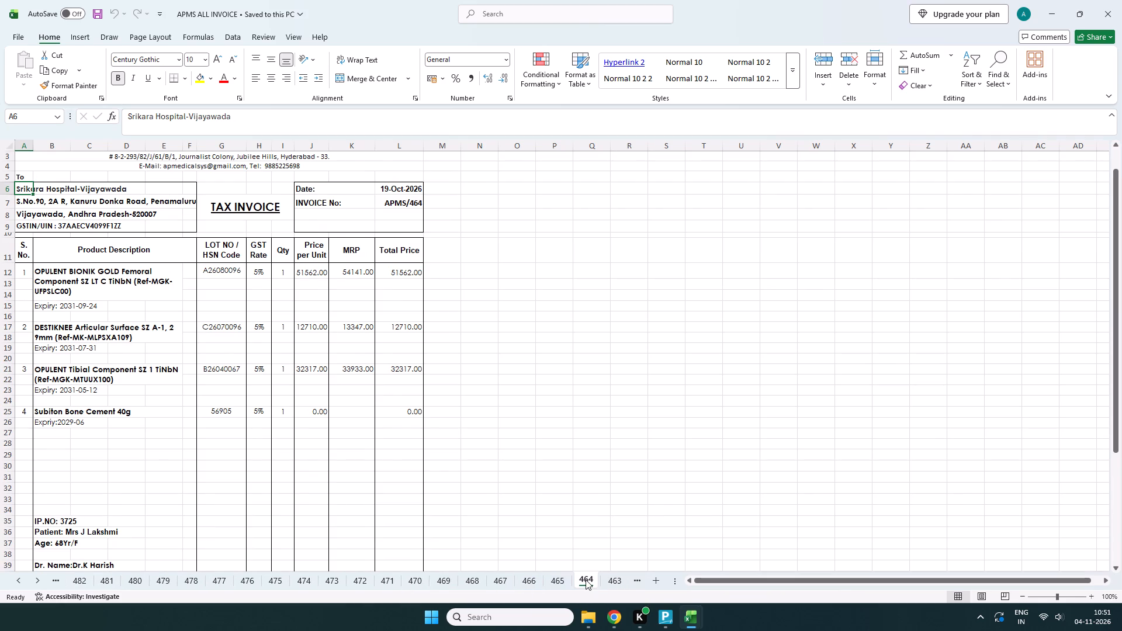
Compare invoice sheets 464 and 465 with the Srikara Hospital-Vijayawada ledger vouchers in TallyPrime.
{"action": "left_click", "coordinate": [559, 580]}
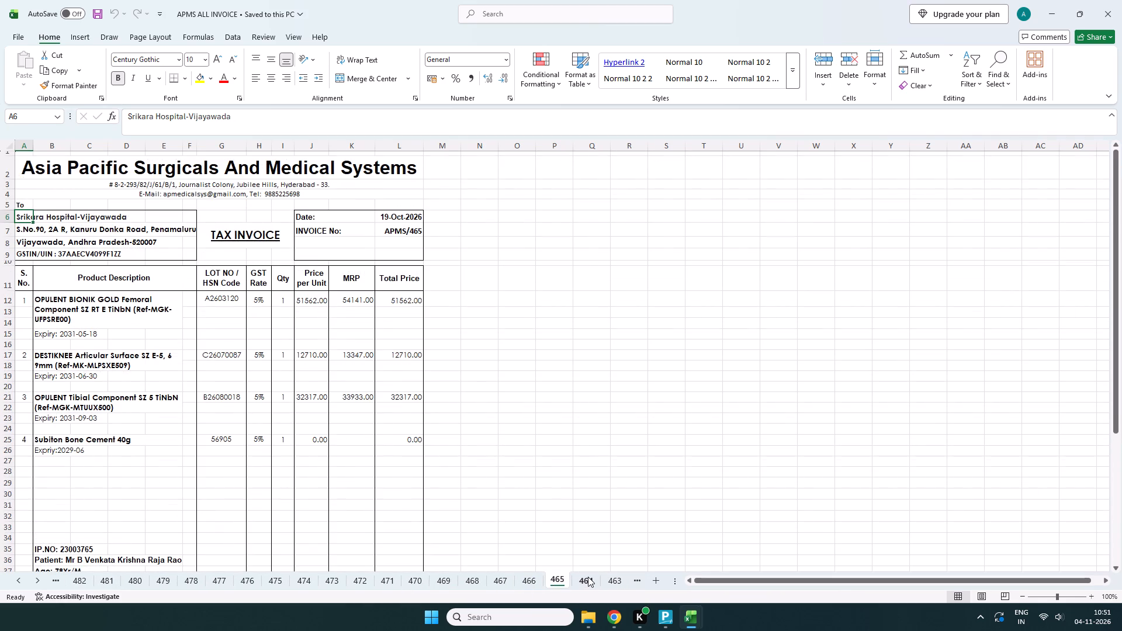
{"action": "left_click", "coordinate": [588, 577]}
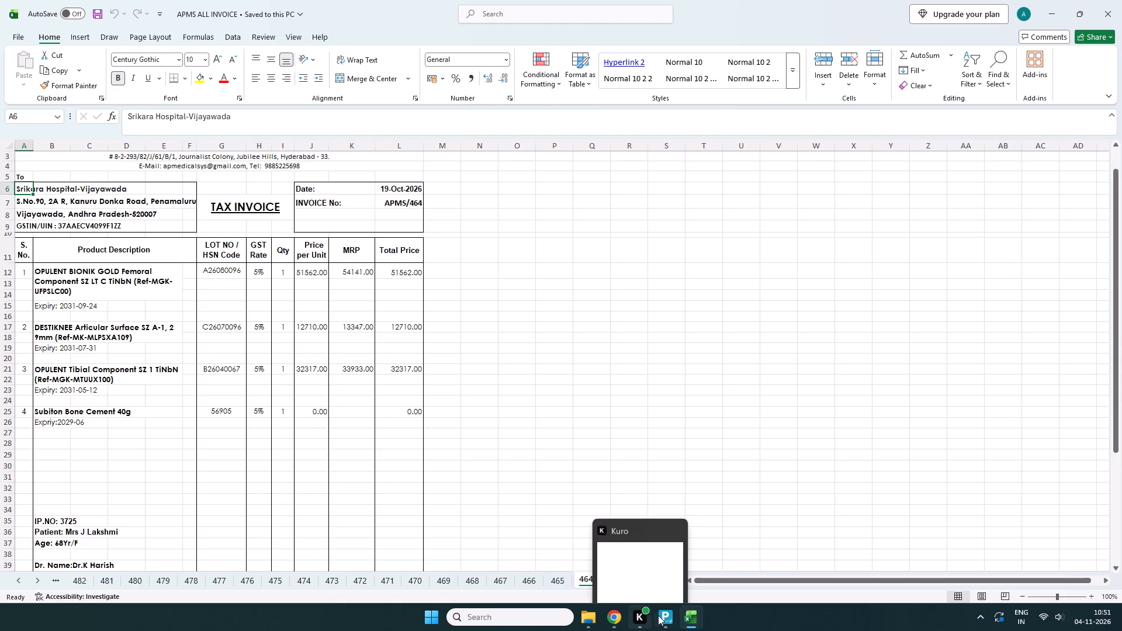
{"action": "left_click", "coordinate": [688, 561]}
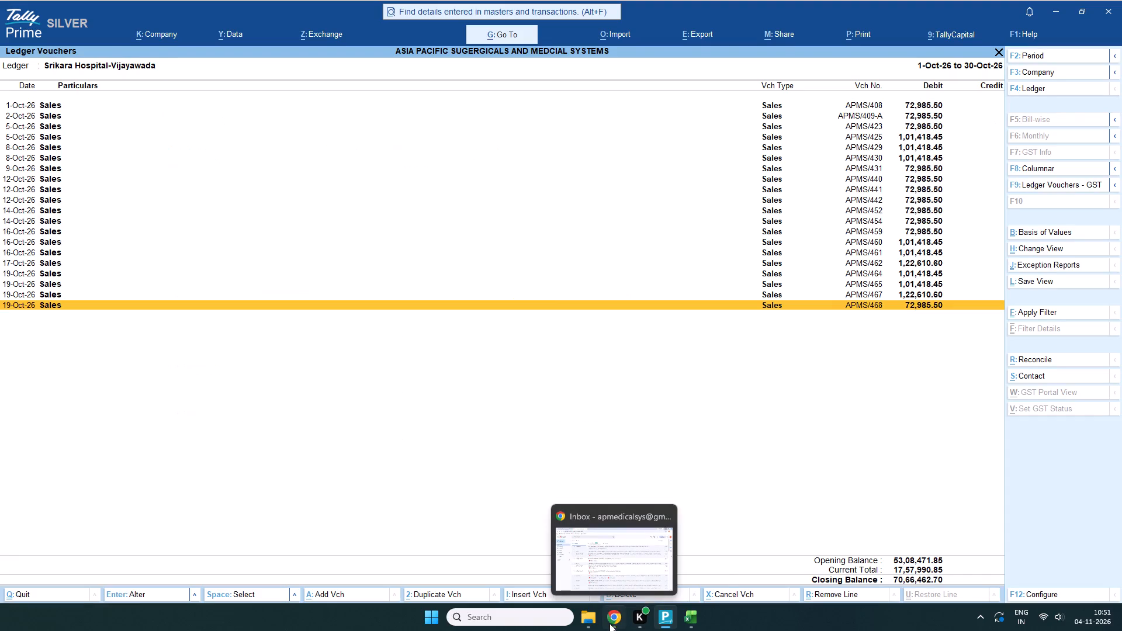
{"action": "left_click", "coordinate": [667, 575]}
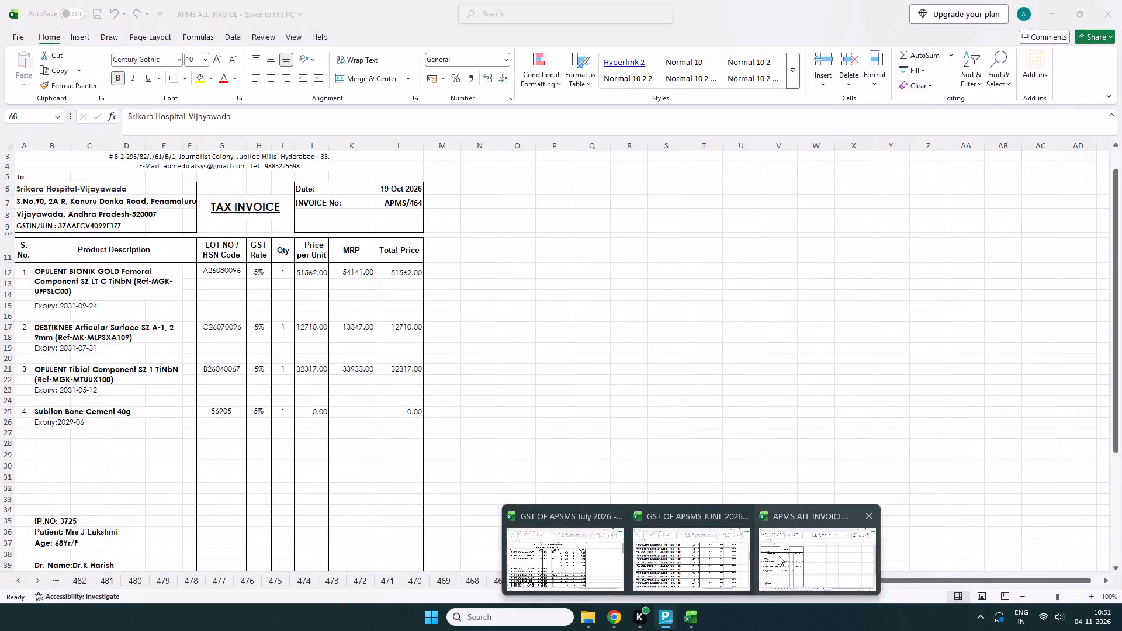
{"action": "left_click", "coordinate": [778, 555]}
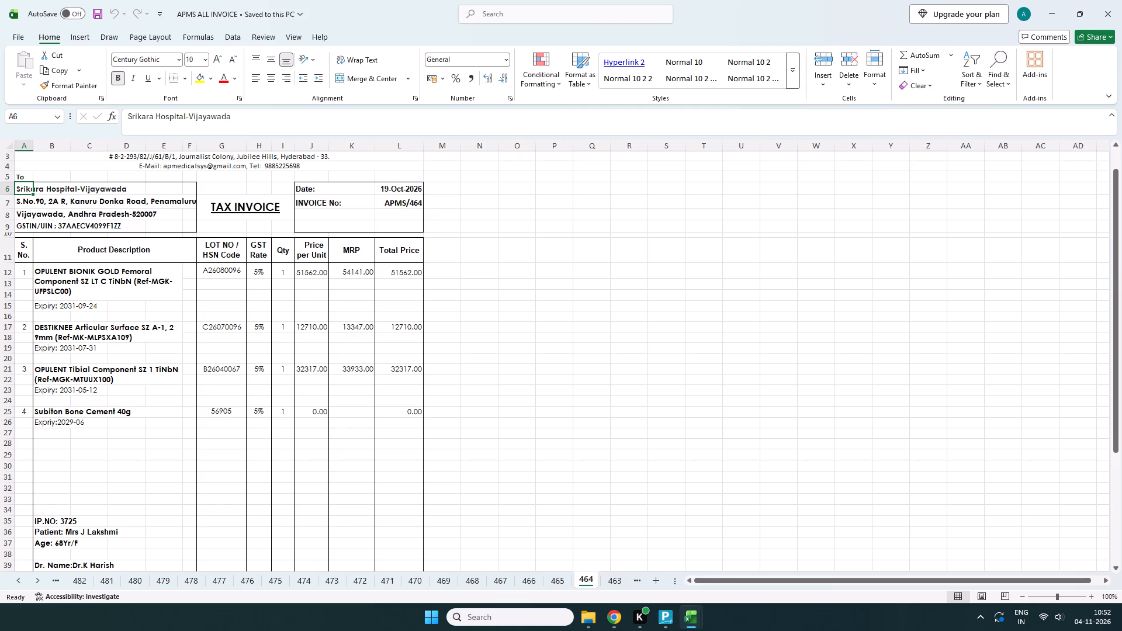
{"action": "left_click", "coordinate": [554, 580]}
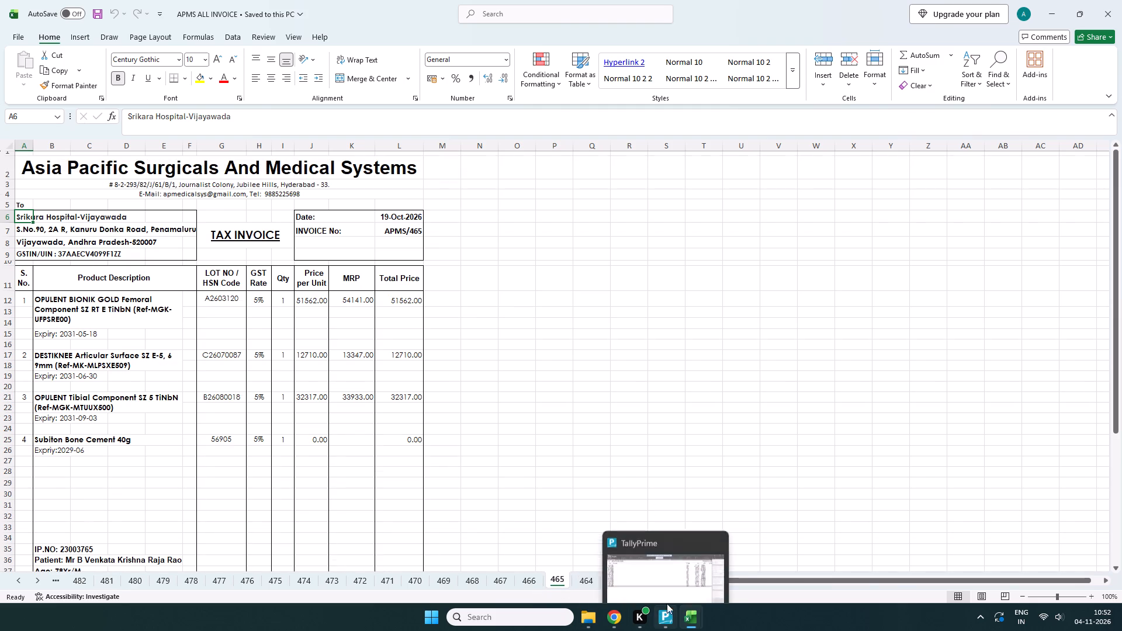
{"action": "left_click", "coordinate": [664, 561]}
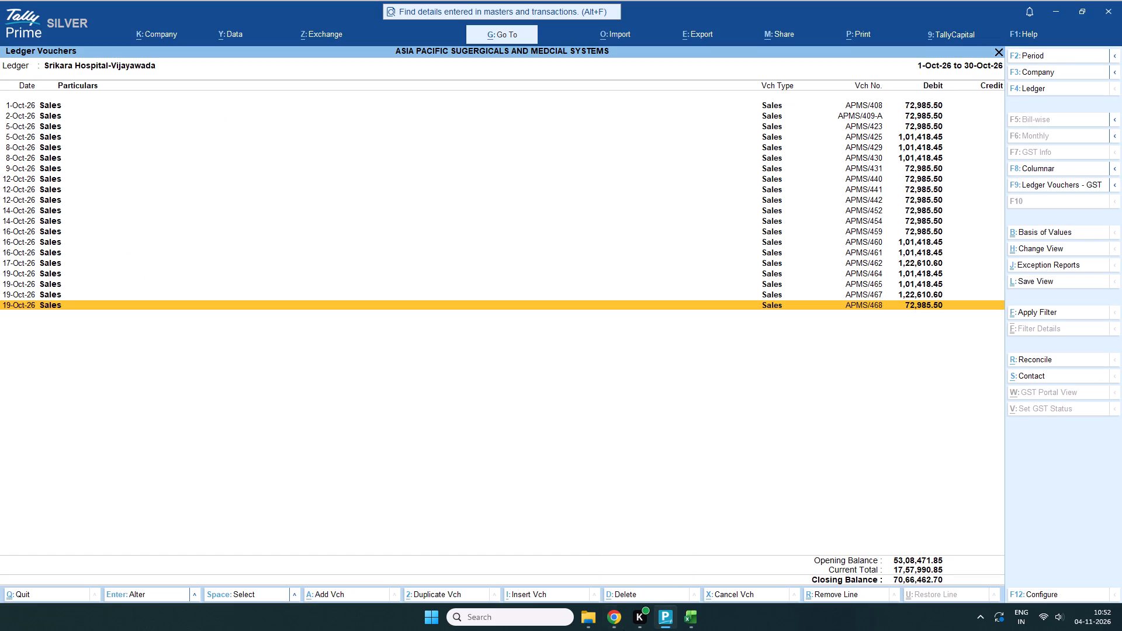
{"action": "left_click", "coordinate": [665, 568]}
Check the customer and invoice number on invoice sheets 466 to 469, comparing them with the last voucher in the TallyPrime ledger.
{"action": "left_click", "coordinate": [781, 547]}
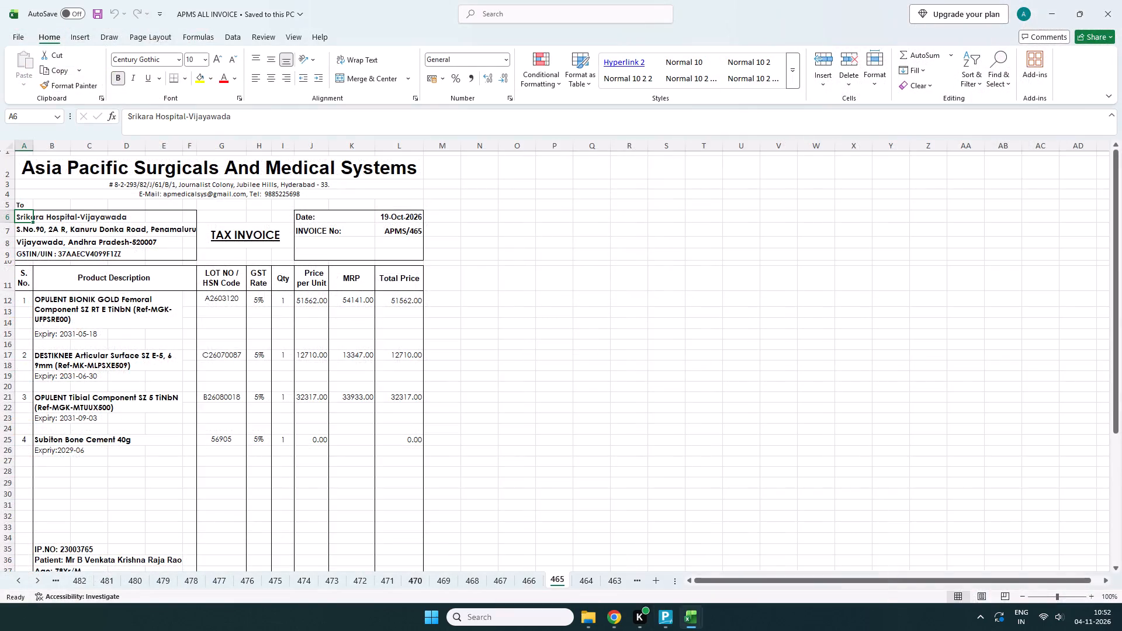
{"action": "left_click", "coordinate": [524, 577]}
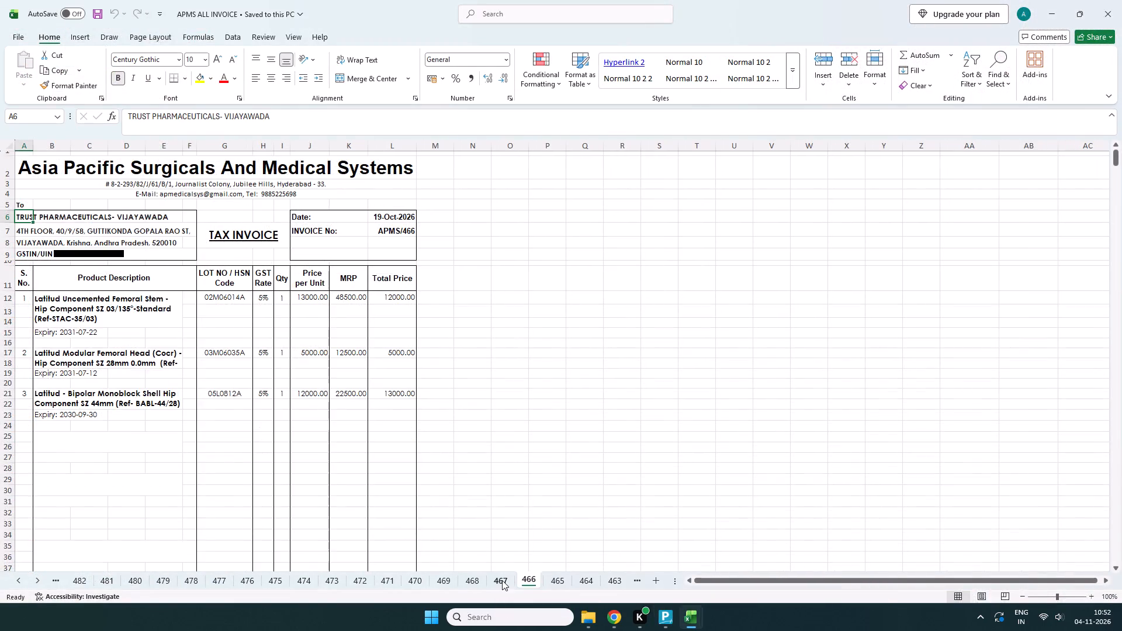
{"action": "left_click", "coordinate": [502, 580]}
{"action": "left_click", "coordinate": [473, 581]}
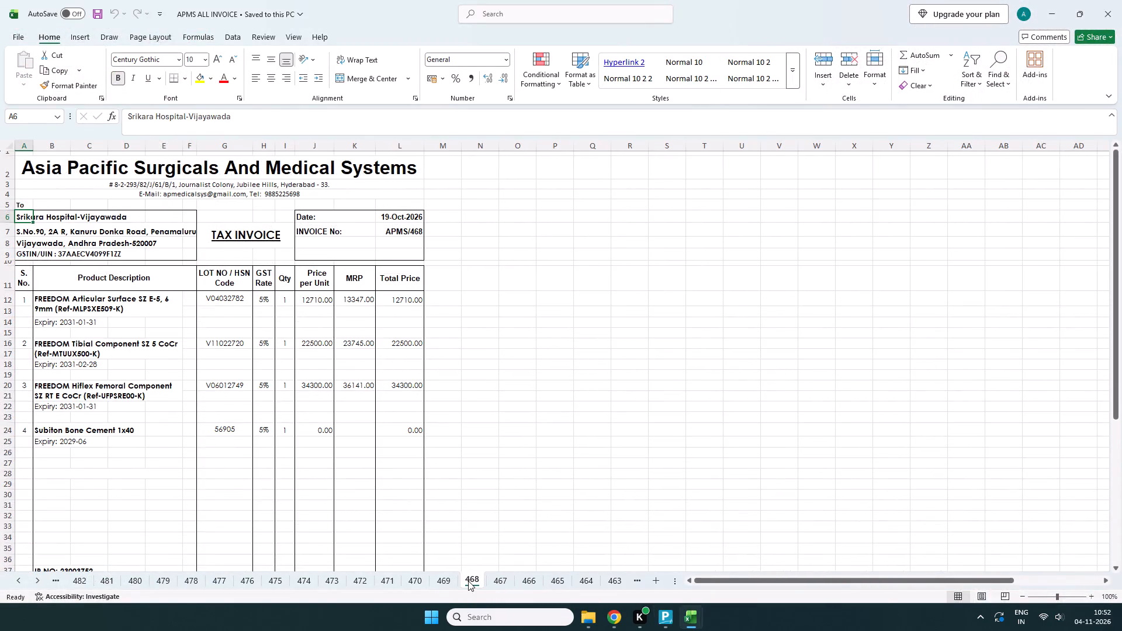
{"action": "left_click", "coordinate": [473, 577]}
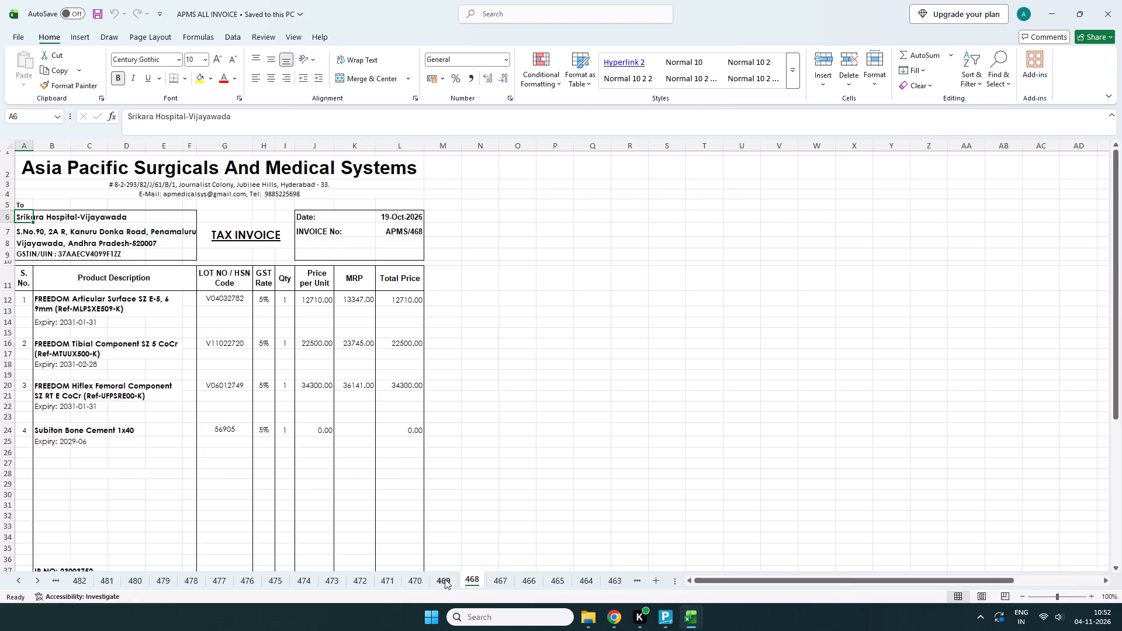
{"action": "left_click", "coordinate": [445, 579]}
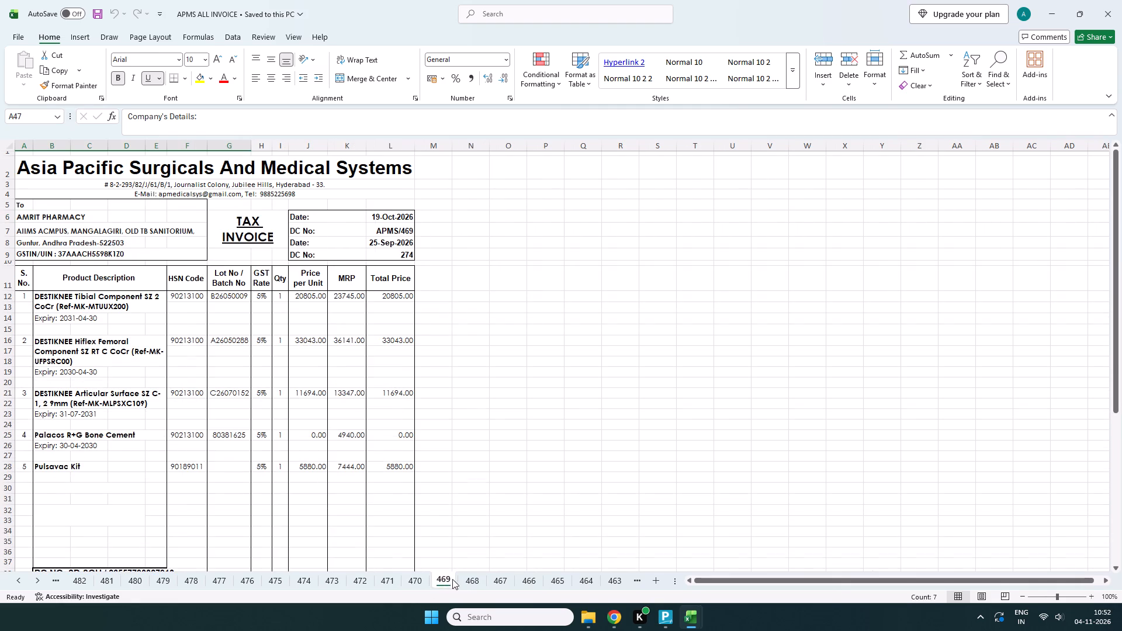
{"action": "left_click", "coordinate": [470, 577]}
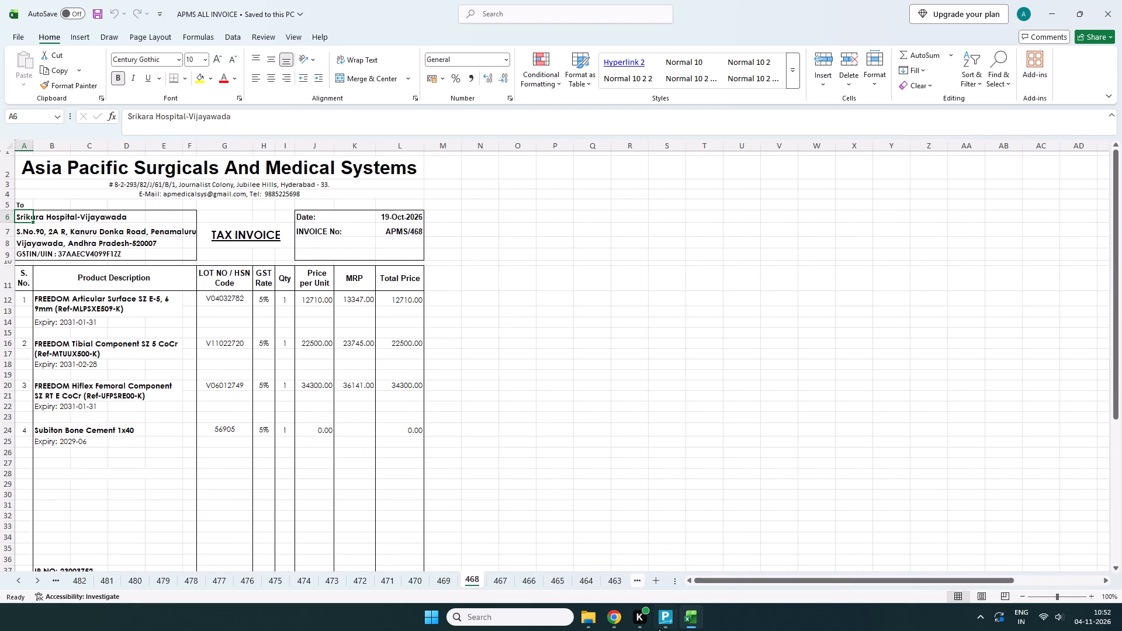
{"action": "left_click", "coordinate": [681, 567]}
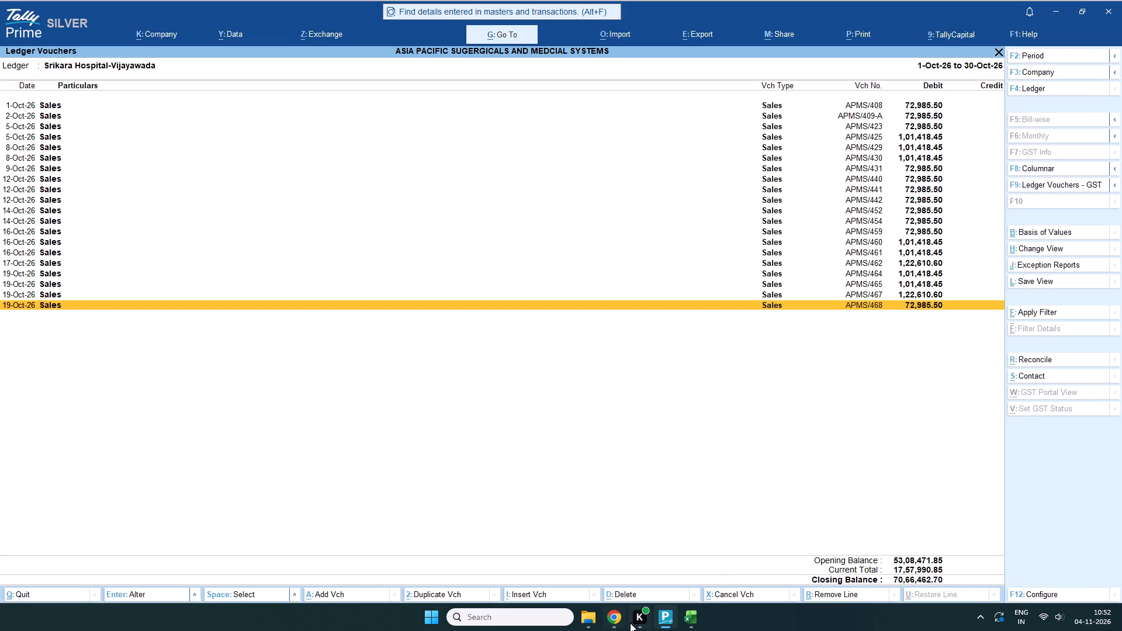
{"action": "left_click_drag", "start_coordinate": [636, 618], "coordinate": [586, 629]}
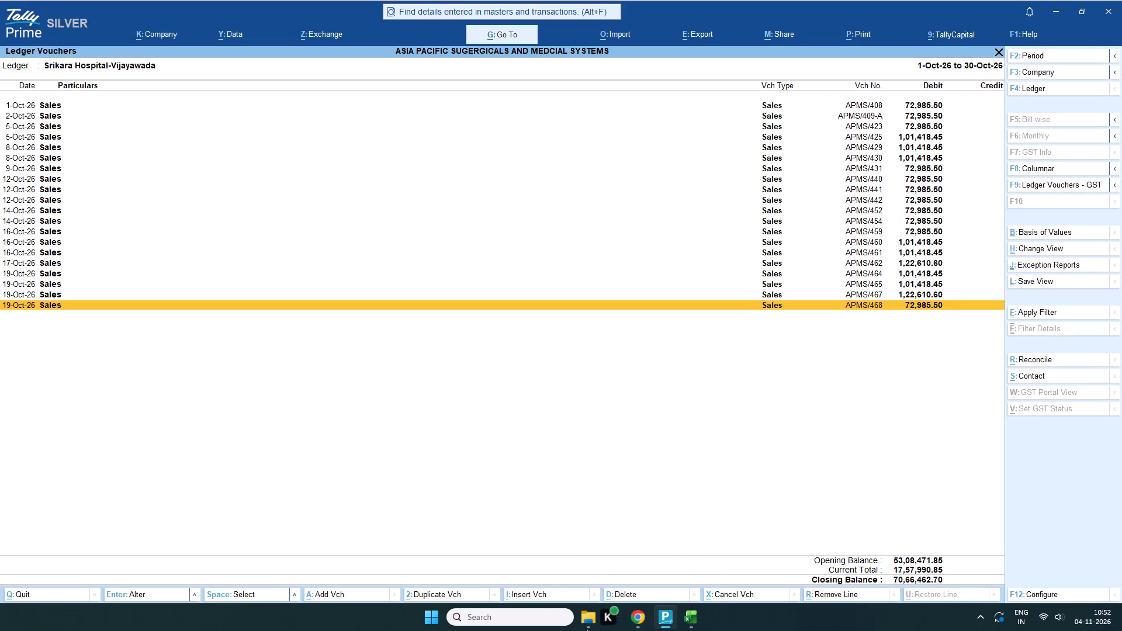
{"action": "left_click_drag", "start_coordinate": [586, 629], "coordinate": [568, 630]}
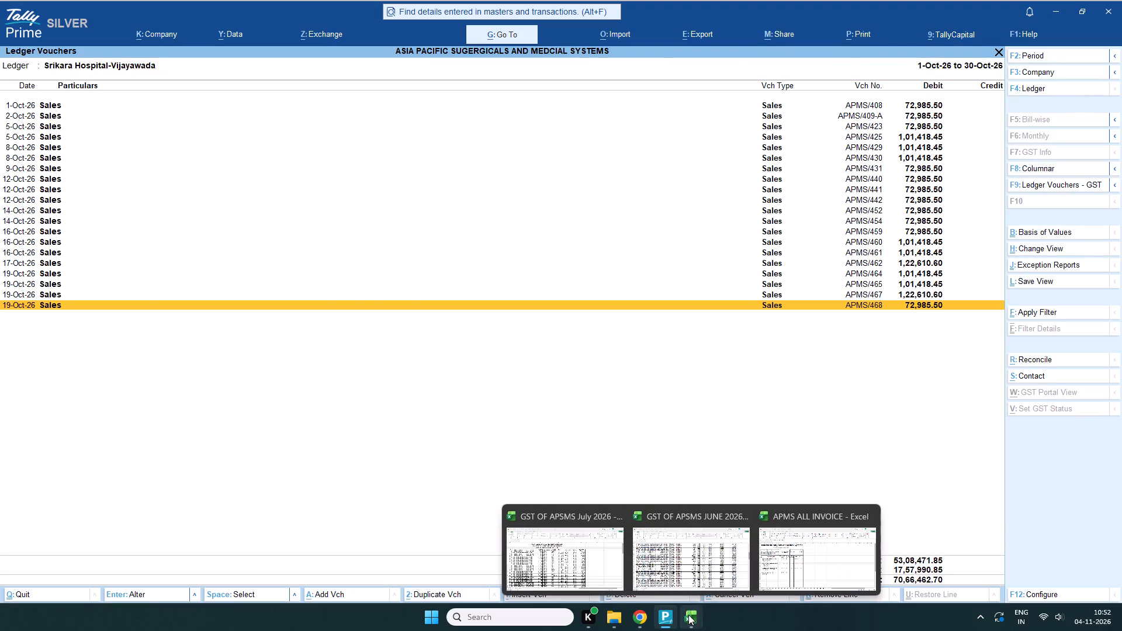
Back in the APMS ALL INVOICE workbook, check invoice sheets 469 up to 479 for the next invoice addressed to Srikara Hospital-Vijayawada.
{"action": "left_click", "coordinate": [783, 564]}
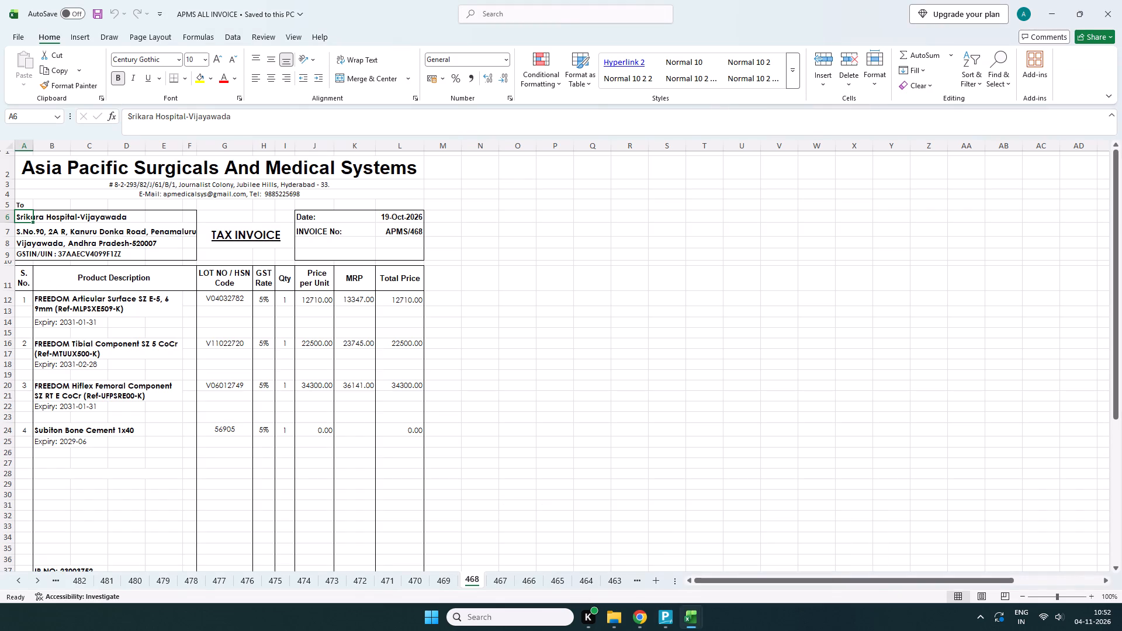
{"action": "left_click", "coordinate": [439, 578]}
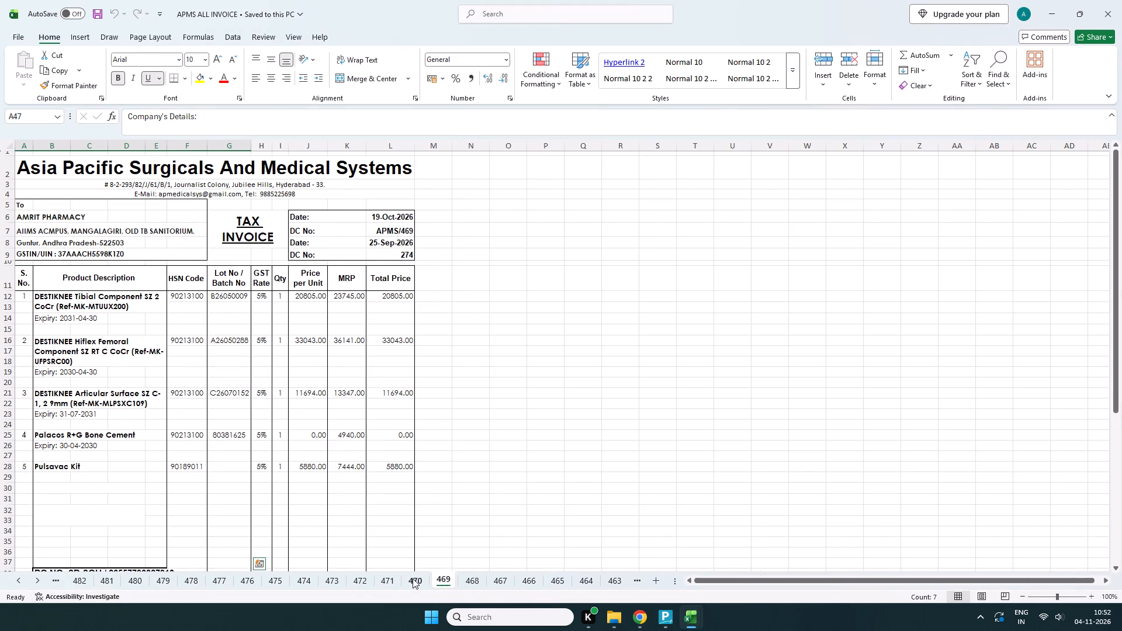
{"action": "left_click", "coordinate": [417, 577]}
{"action": "left_click", "coordinate": [381, 578]}
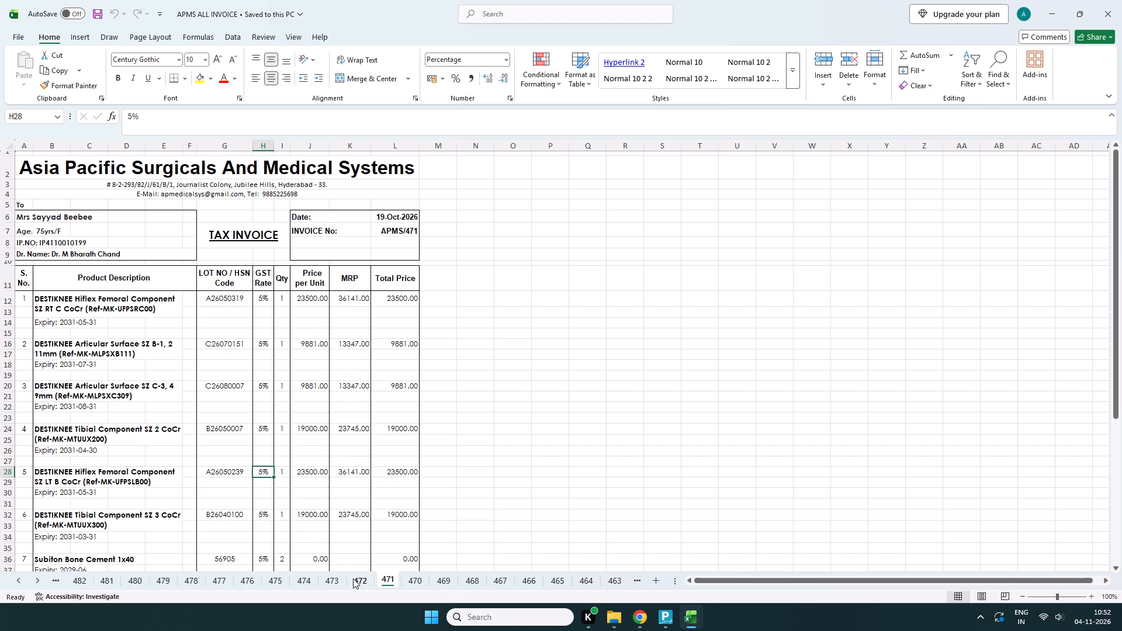
{"action": "left_click", "coordinate": [353, 578]}
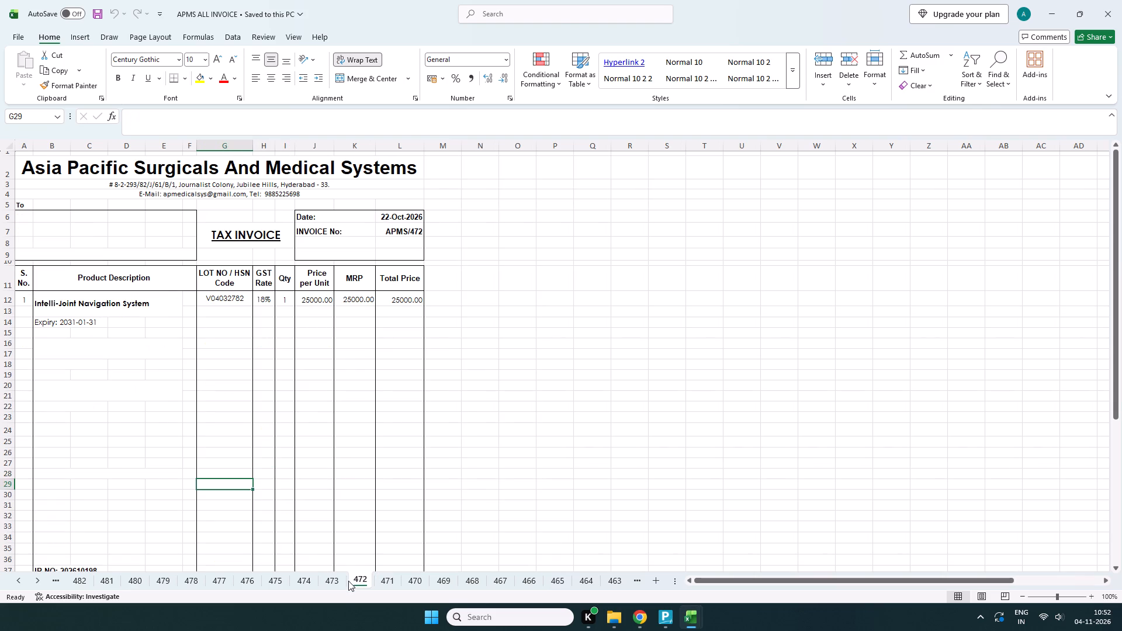
{"action": "left_click", "coordinate": [338, 580]}
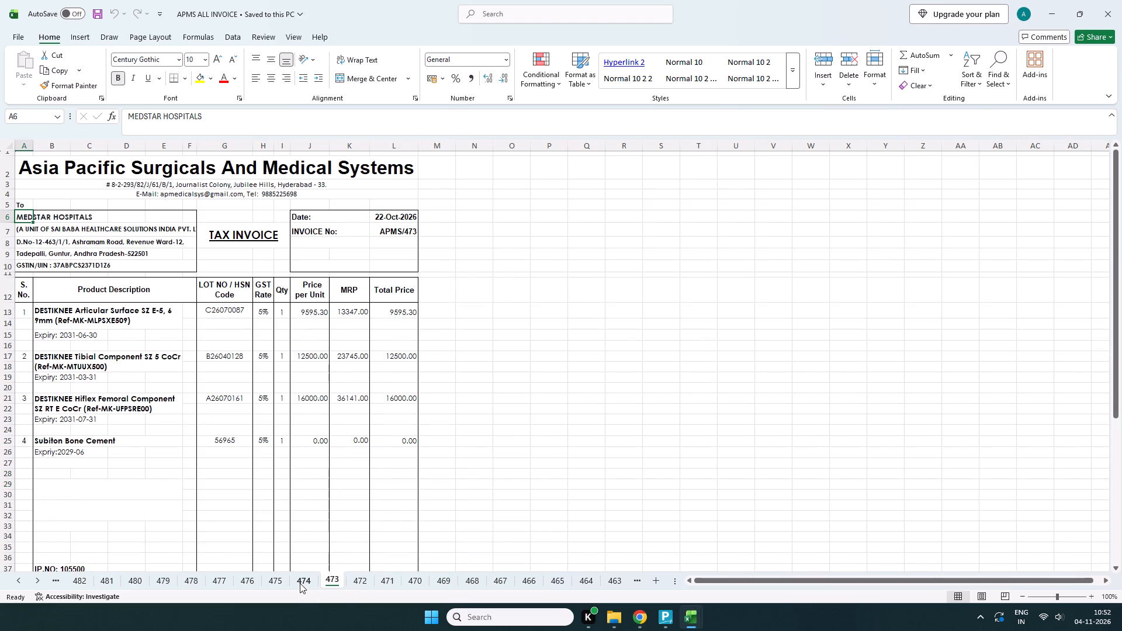
{"action": "left_click", "coordinate": [299, 582]}
{"action": "left_click", "coordinate": [273, 581]}
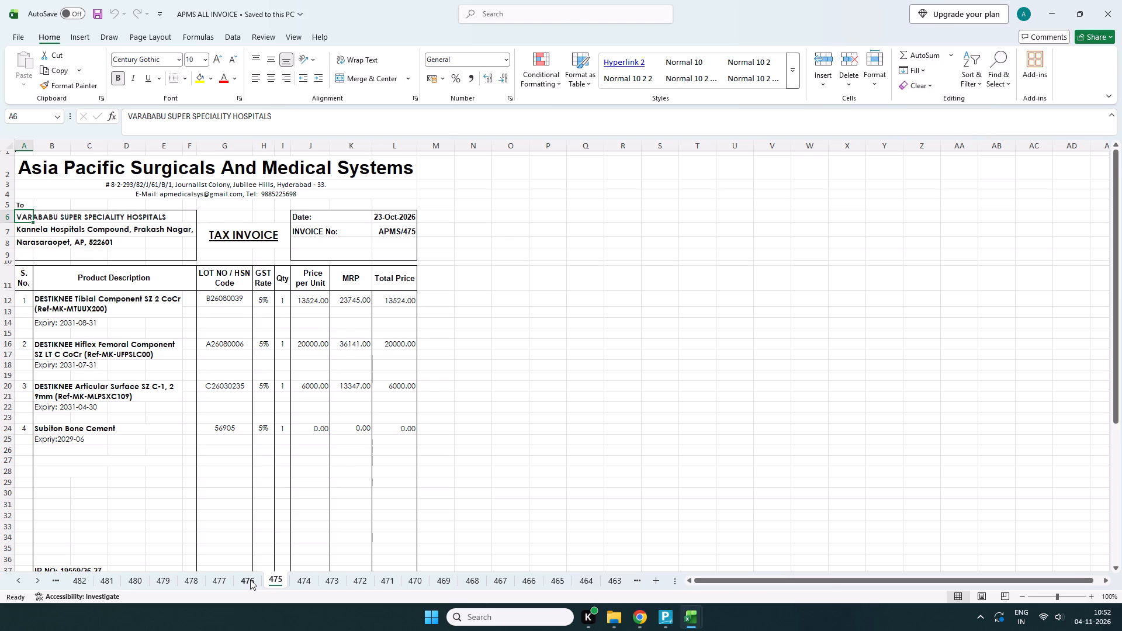
{"action": "left_click", "coordinate": [250, 580]}
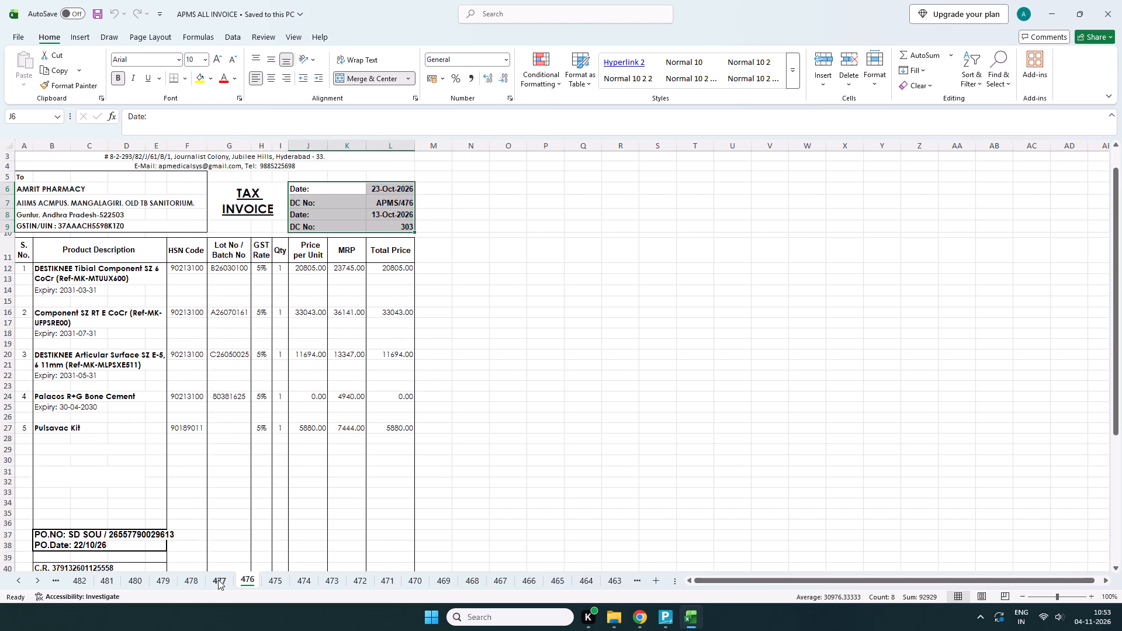
{"action": "left_click", "coordinate": [218, 580]}
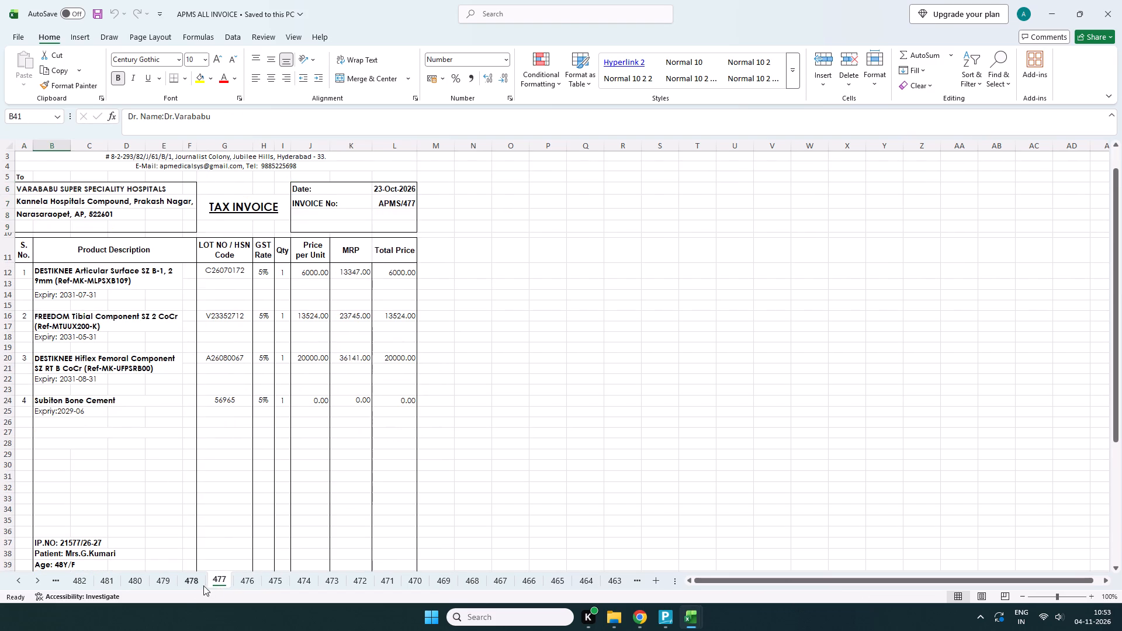
{"action": "left_click", "coordinate": [189, 582]}
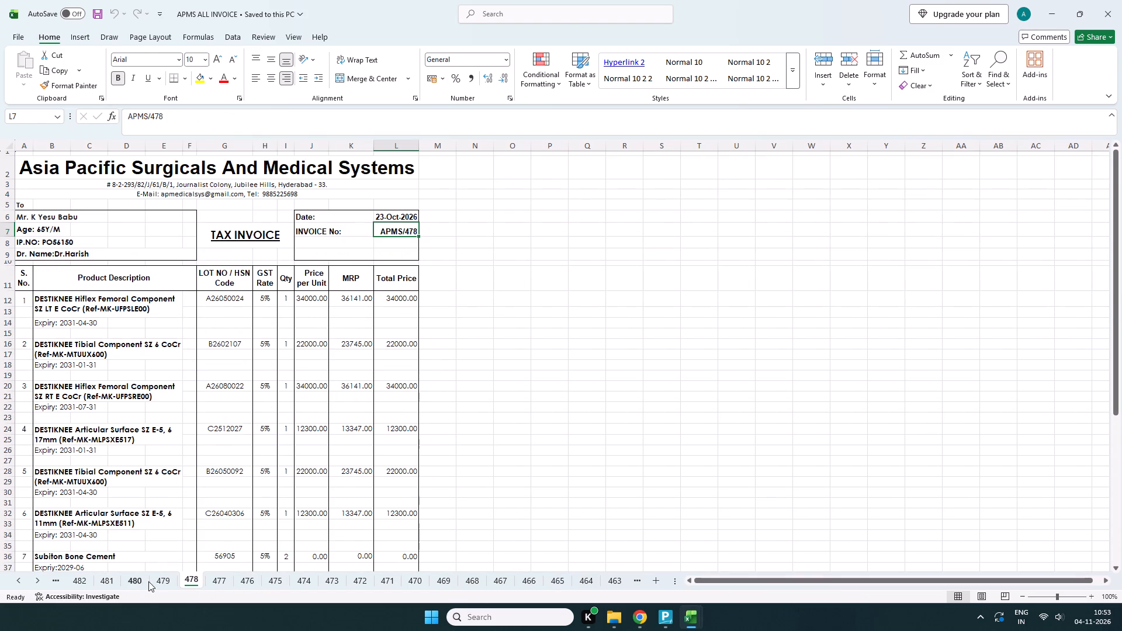
{"action": "left_click", "coordinate": [157, 580]}
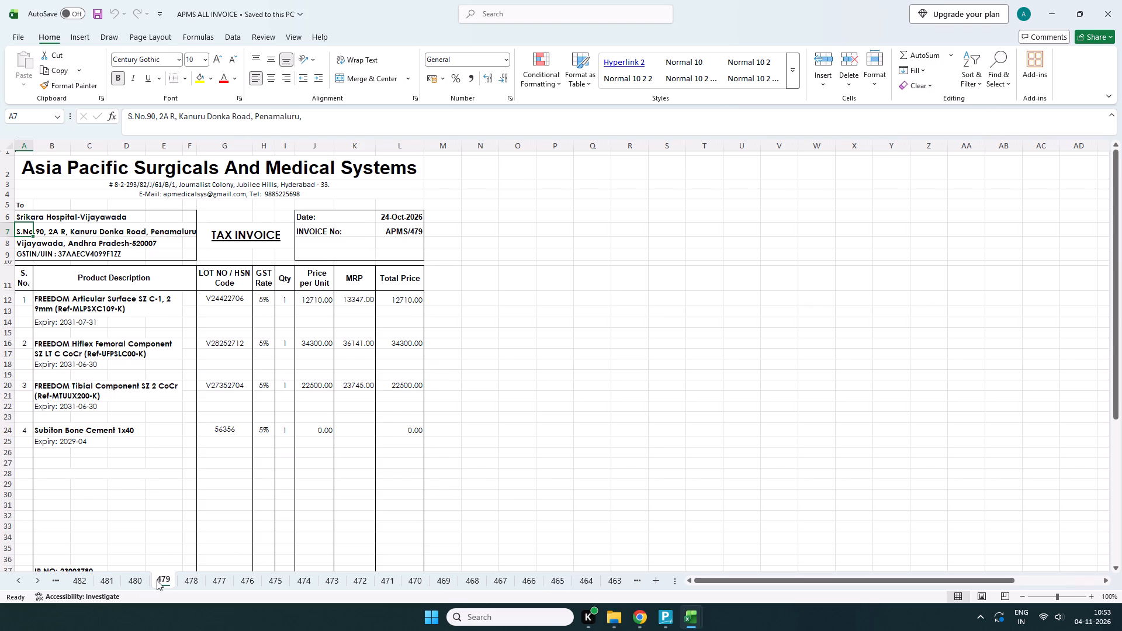
Copy the invoice date 24-Oct-2026 from invoice sheet 479.
{"action": "left_click", "coordinate": [391, 216]}
{"action": "key", "text": "ctrl+c"}
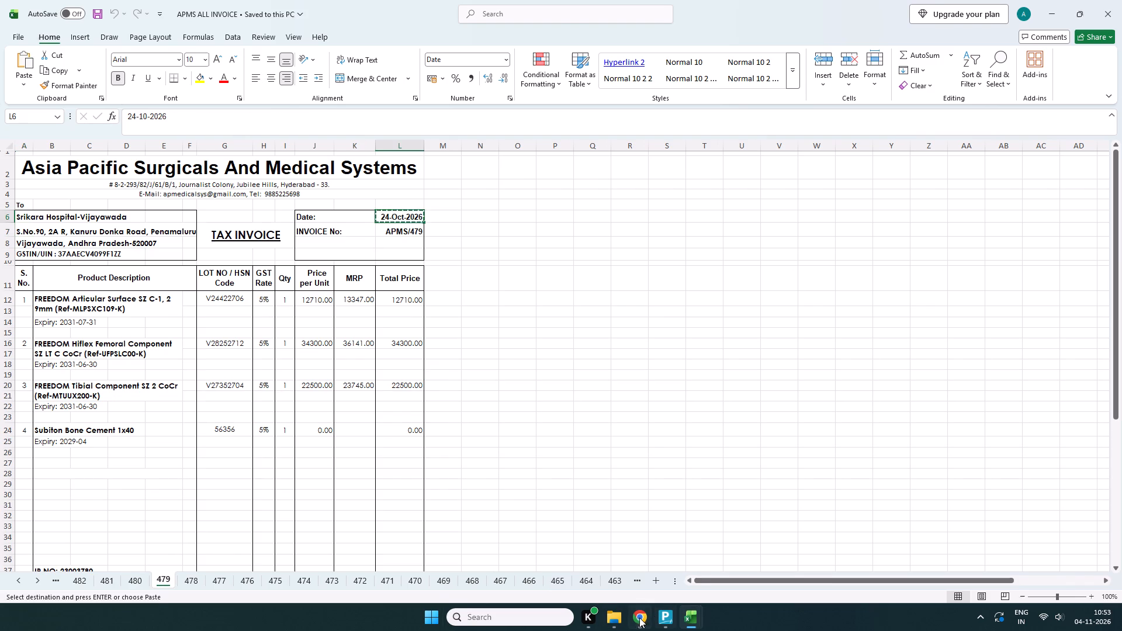
Switch to TallyPrime and exit the Srikara Hospital-Vijayawada ledger report back to the Gateway of Tally.
{"action": "left_click", "coordinate": [669, 534]}
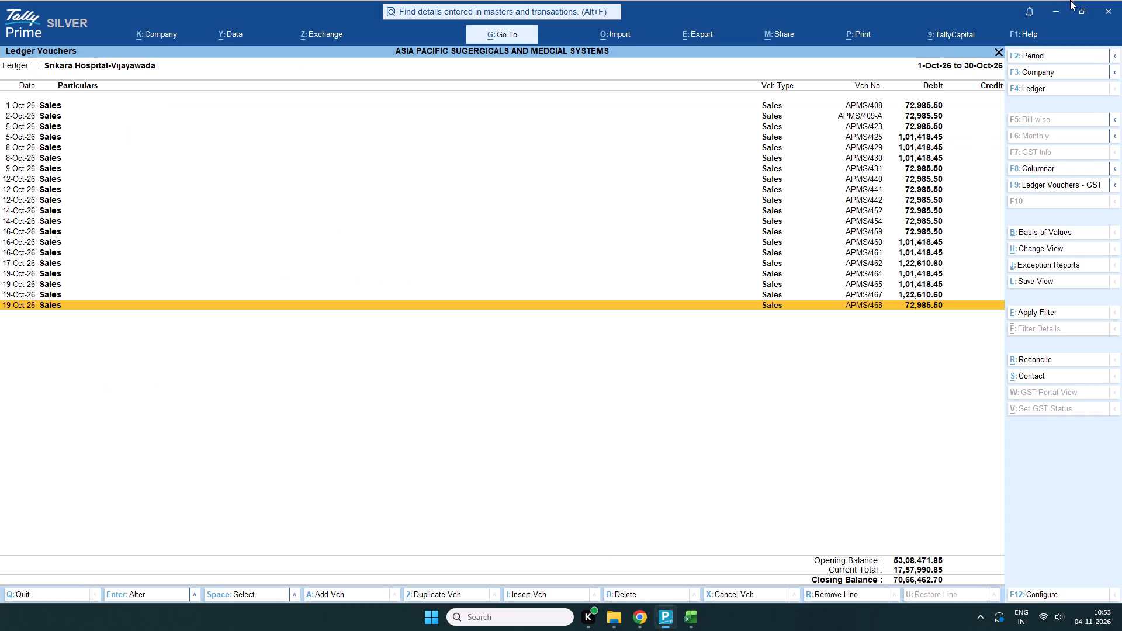
{"action": "left_click", "coordinate": [1002, 49]}
{"action": "left_click", "coordinate": [996, 52]}
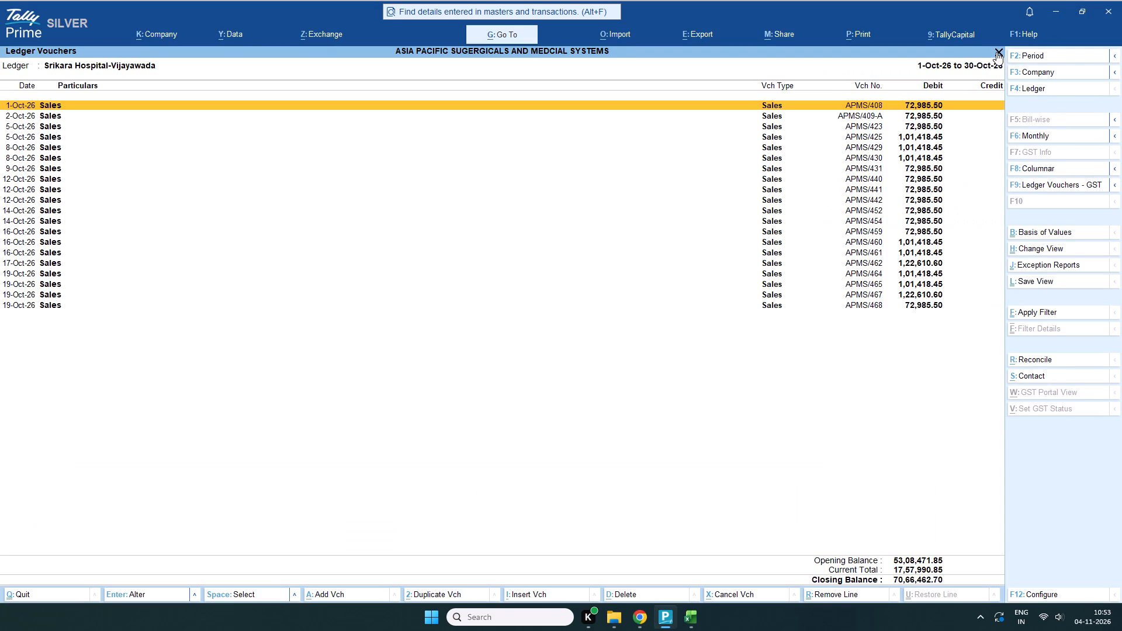
{"action": "left_click", "coordinate": [996, 52]}
{"action": "left_click", "coordinate": [804, 293]}
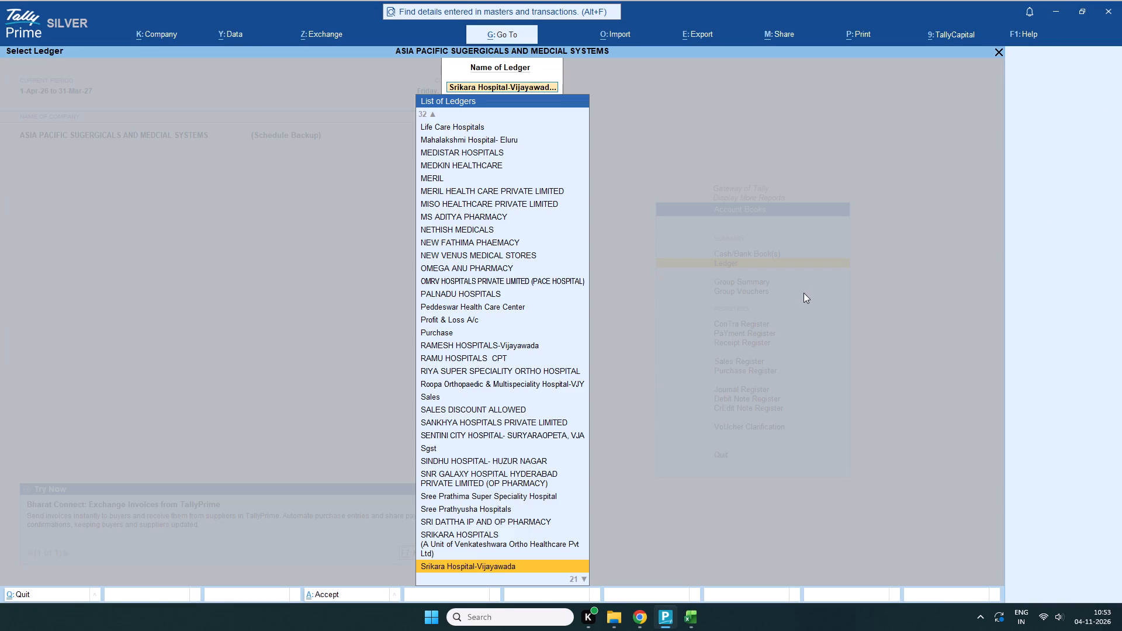
{"action": "left_click", "coordinate": [994, 50]}
{"action": "scroll", "coordinate": [714, 275], "scroll_direction": "up", "scroll_amount": 1}
{"action": "scroll", "coordinate": [719, 268], "scroll_direction": "down", "scroll_amount": 2}
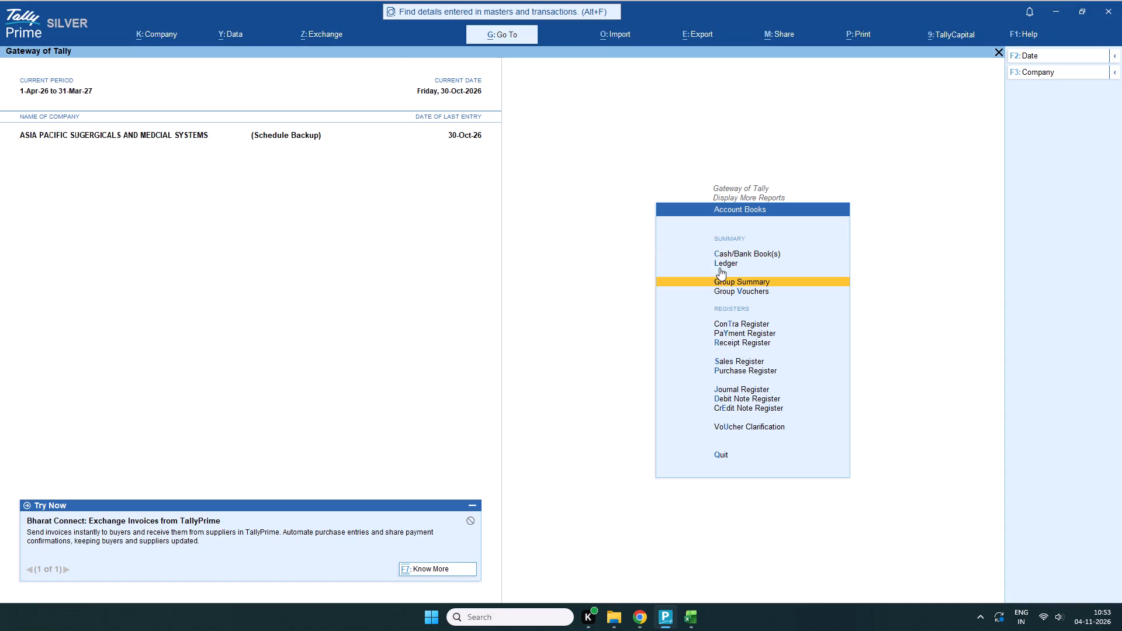
{"action": "scroll", "coordinate": [757, 331], "scroll_direction": "down", "scroll_amount": 4}
{"action": "left_click", "coordinate": [714, 449]}
{"action": "left_click", "coordinate": [718, 452]}
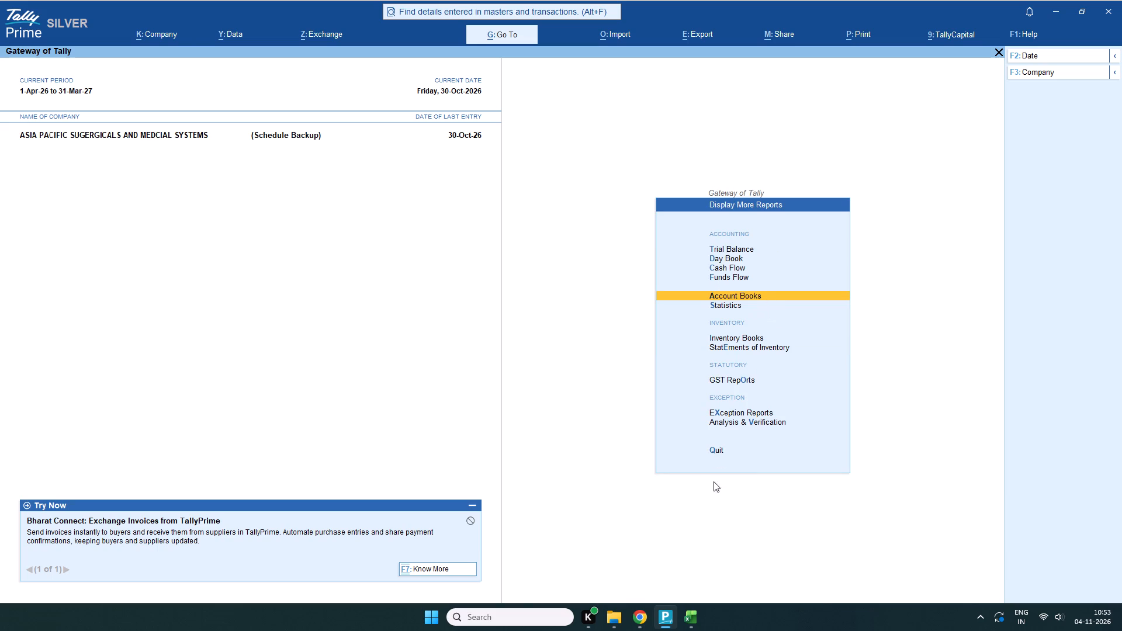
{"action": "left_click", "coordinate": [717, 448]}
From the Gateway of Tally, start a new sales voucher.
{"action": "scroll", "coordinate": [719, 398], "scroll_direction": "up", "scroll_amount": 4}
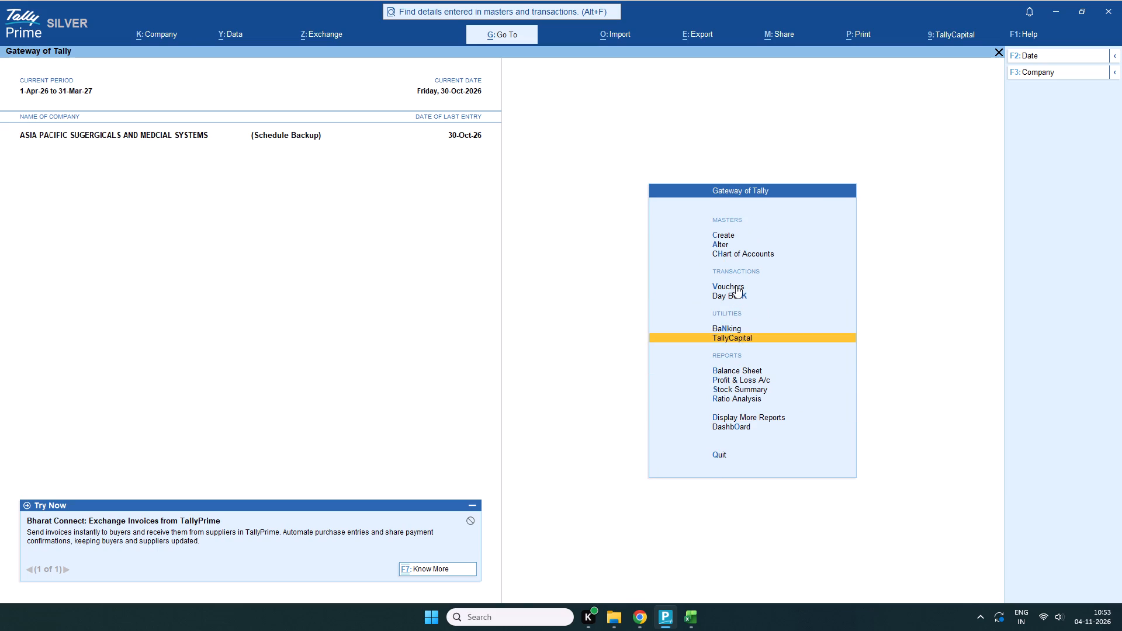
{"action": "scroll", "coordinate": [736, 285], "scroll_direction": "up", "scroll_amount": 5}
{"action": "scroll", "coordinate": [736, 285], "scroll_direction": "down", "scroll_amount": 1}
{"action": "left_click", "coordinate": [736, 285]}
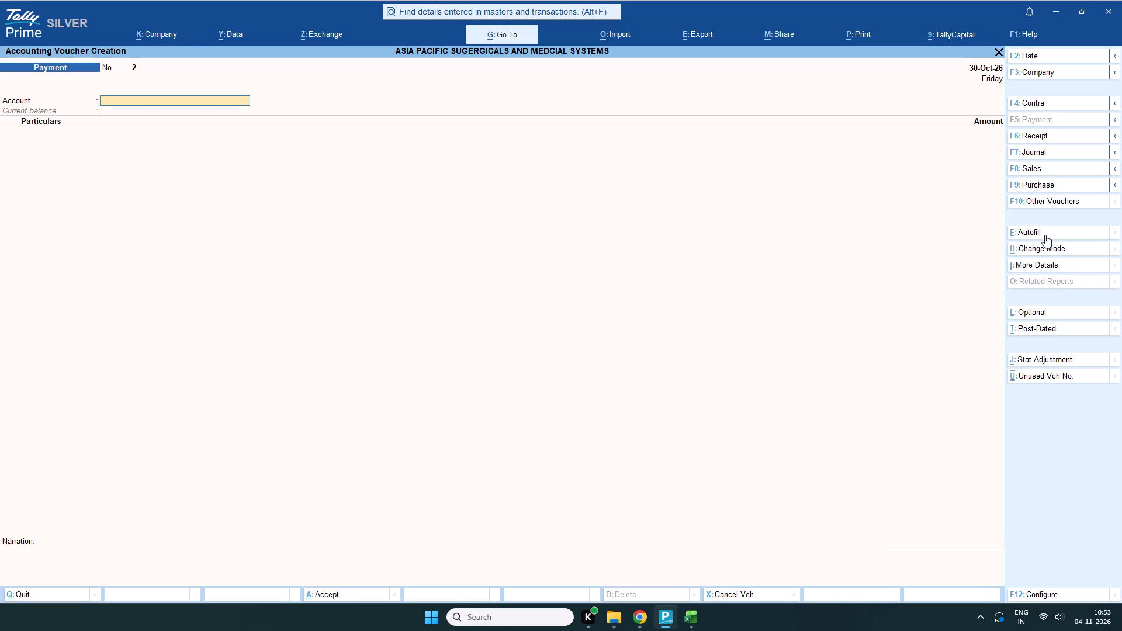
{"action": "left_click", "coordinate": [1026, 166]}
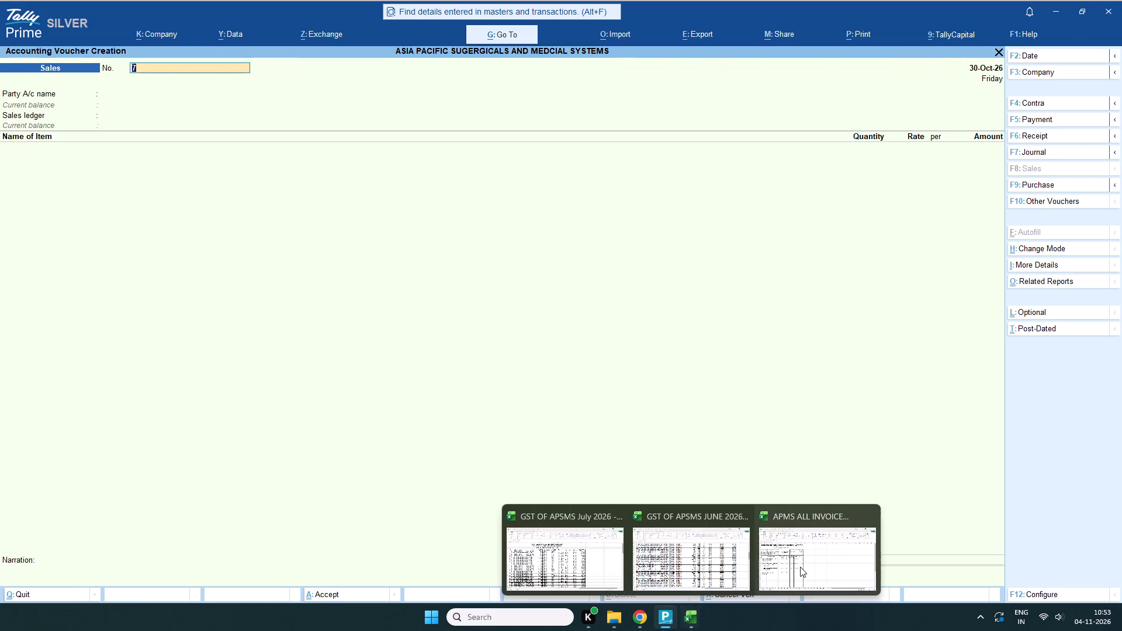
Recheck the invoice date on sheet 479 and set the sales voucher's date to 24-10-2026.
{"action": "left_click", "coordinate": [796, 563]}
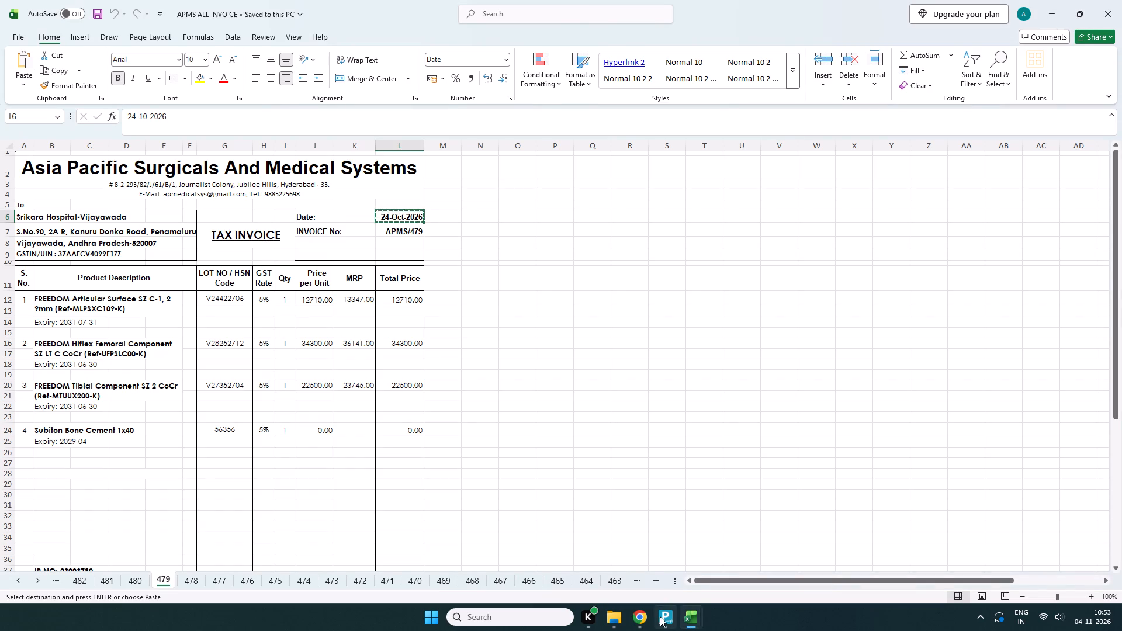
{"action": "left_click", "coordinate": [688, 535]}
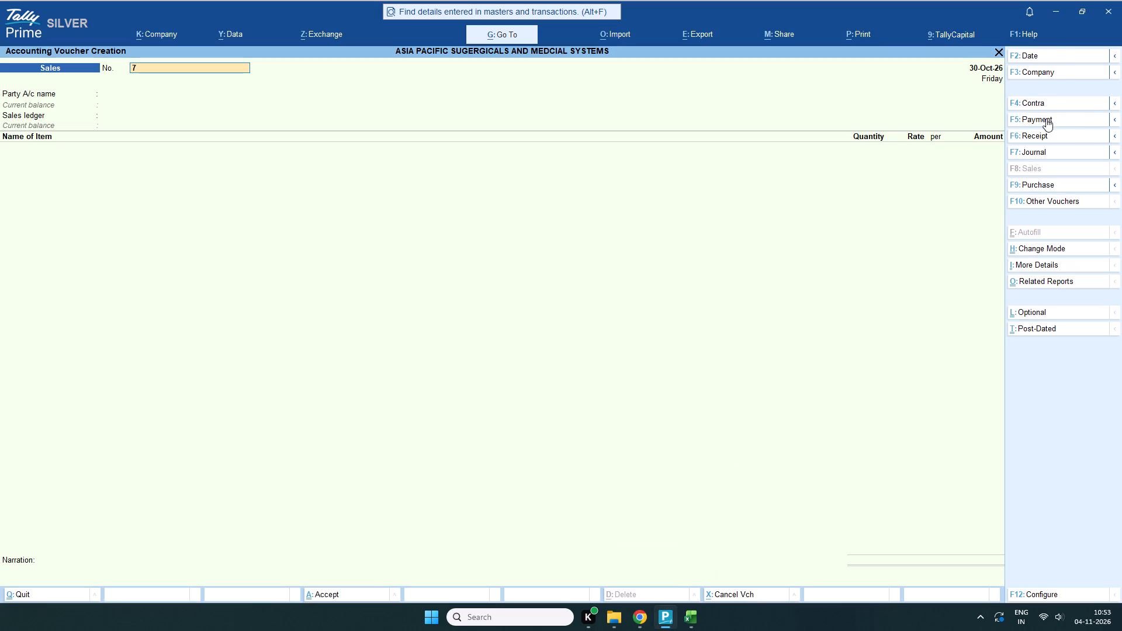
{"action": "left_click", "coordinate": [1044, 57]}
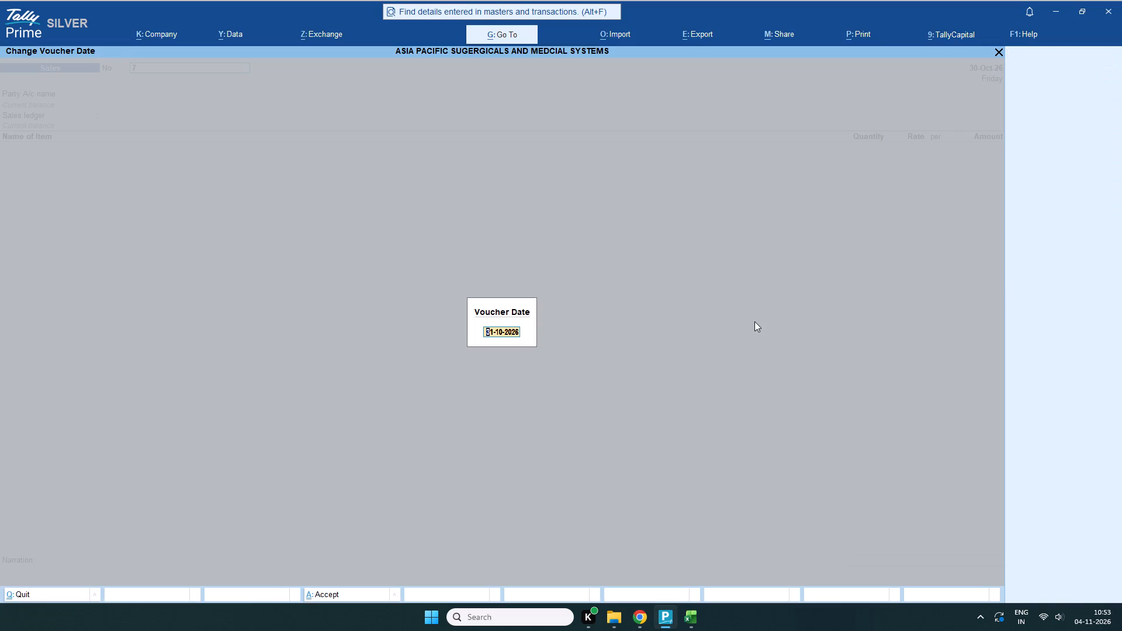
{"action": "type", "text": "24-10"}
{"action": "type", "text": "-2026"}
{"action": "key", "text": "Return"}
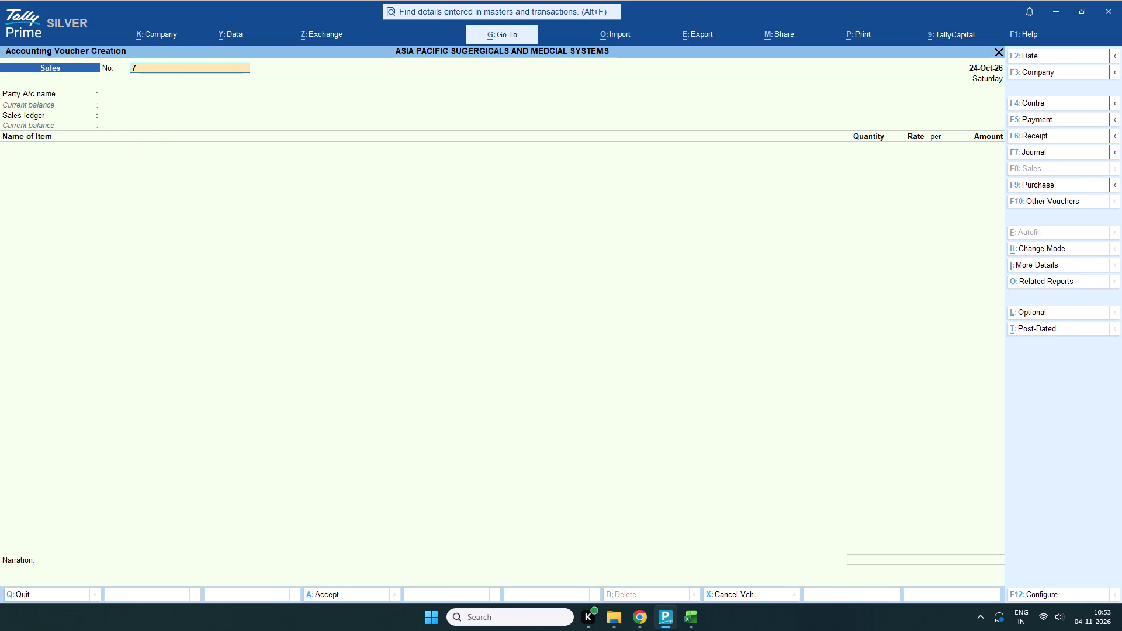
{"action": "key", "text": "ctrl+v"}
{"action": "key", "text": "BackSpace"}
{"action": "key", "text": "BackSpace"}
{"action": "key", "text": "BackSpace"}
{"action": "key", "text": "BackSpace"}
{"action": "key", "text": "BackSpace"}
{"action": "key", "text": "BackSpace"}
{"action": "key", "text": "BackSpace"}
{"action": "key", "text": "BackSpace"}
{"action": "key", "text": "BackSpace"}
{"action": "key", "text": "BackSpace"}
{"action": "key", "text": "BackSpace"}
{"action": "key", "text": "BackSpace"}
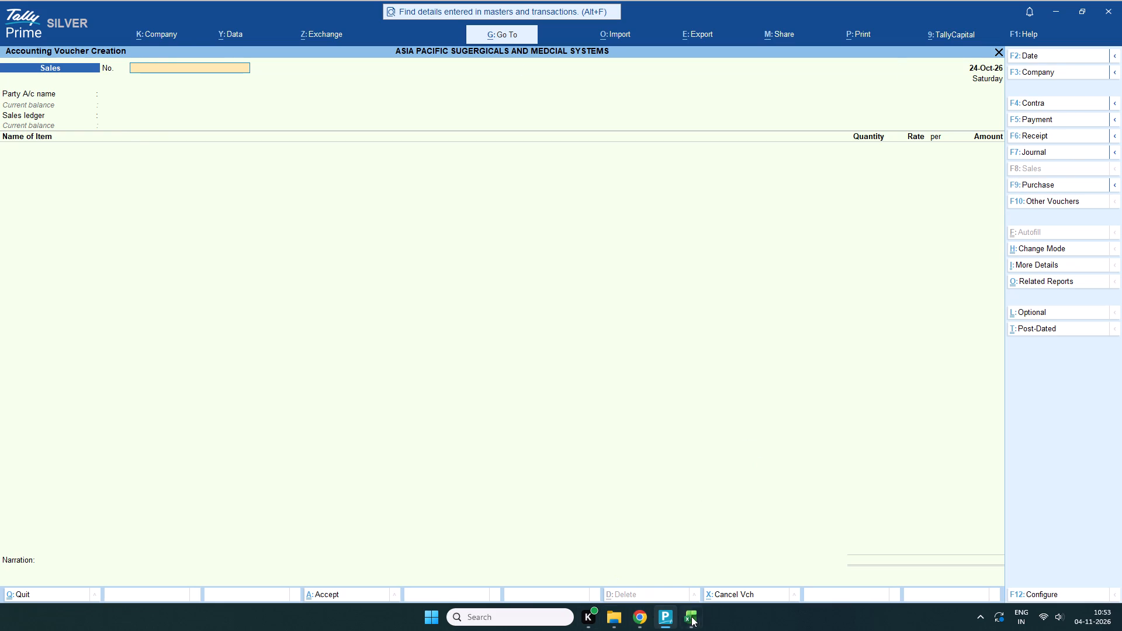
{"action": "left_click", "coordinate": [807, 559]}
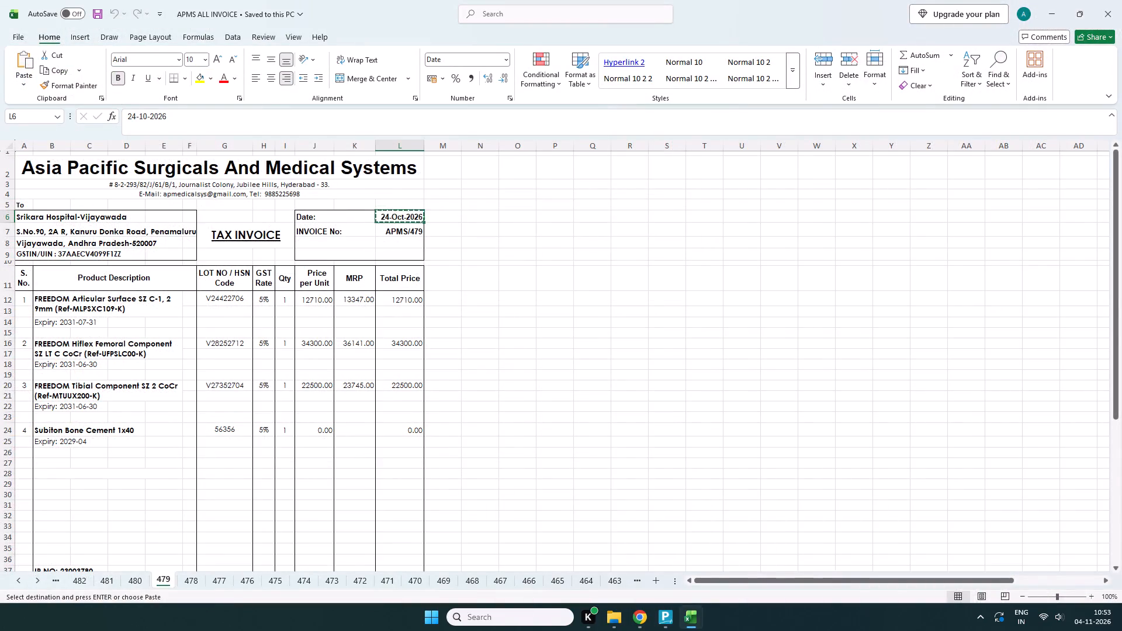
{"action": "left_click", "coordinate": [399, 232]}
{"action": "key", "text": "ctrl+c"}
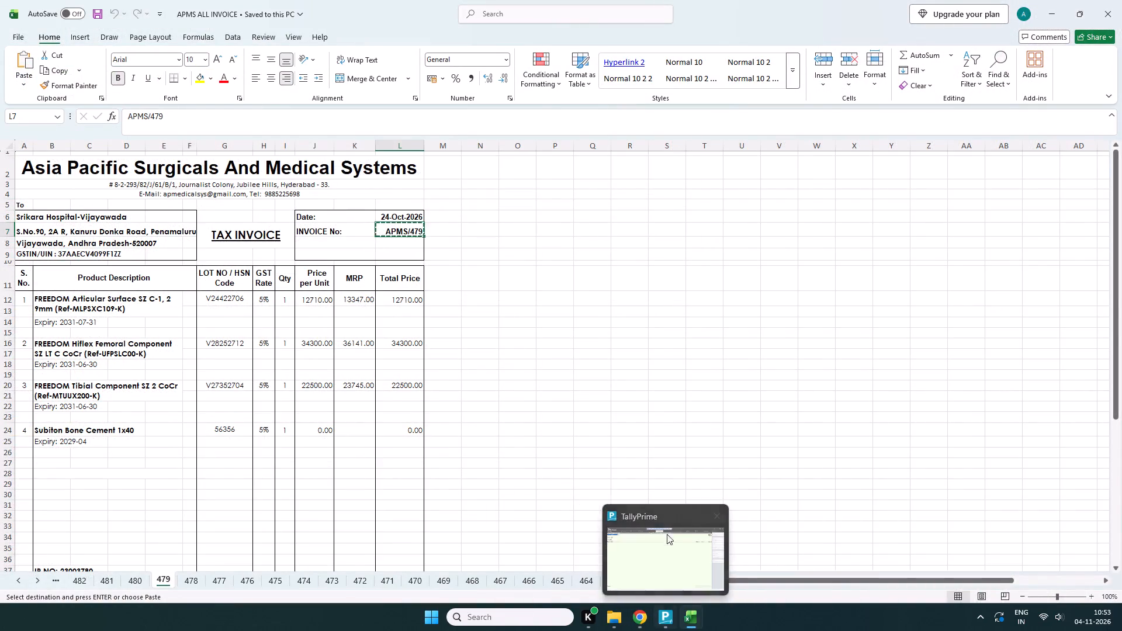
{"action": "left_click", "coordinate": [667, 531]}
{"action": "key", "text": "ctrl+v"}
{"action": "key", "text": "Return"}
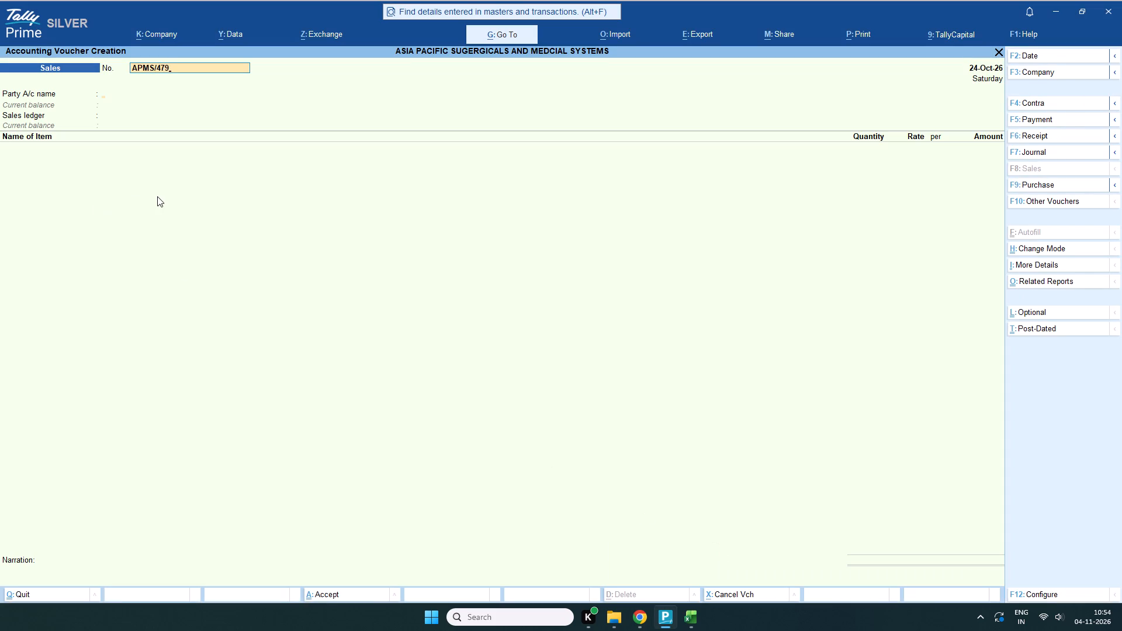
Set the voucher's party account to Srikara Hospital-Vijayawada and its sales ledger to Sales.
{"action": "type", "text": "asr"}
{"action": "key", "text": "BackSpace"}
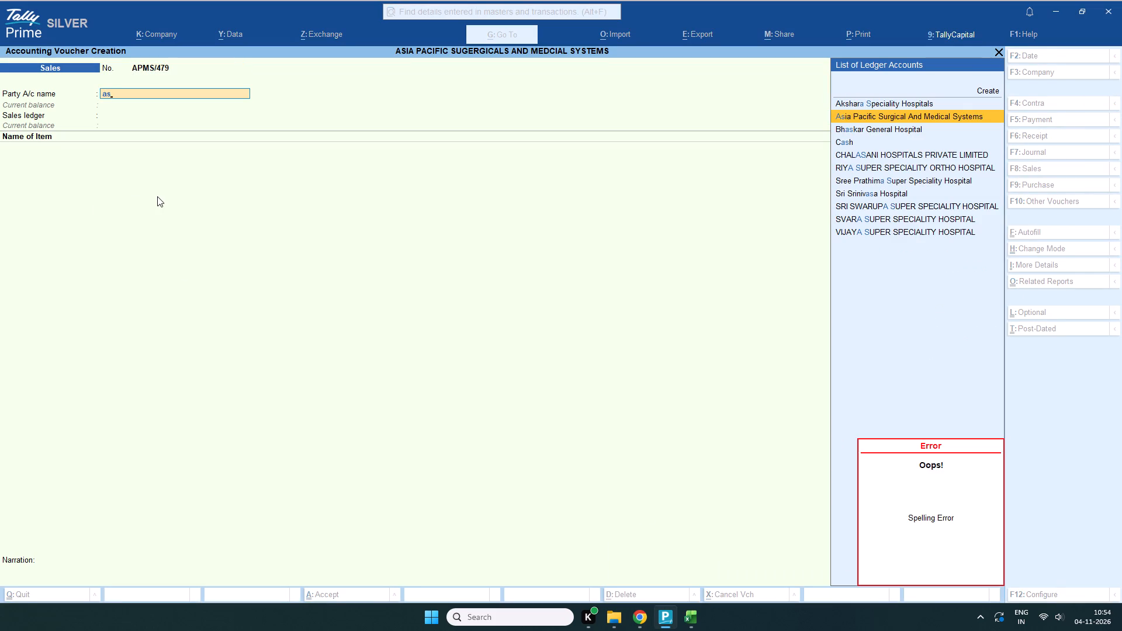
{"action": "key", "text": "BackSpace"}
{"action": "key", "text": "BackSpace"}
{"action": "key", "text": "BackSpace"}
{"action": "key", "text": "Return"}
{"action": "type", "text": "sri"}
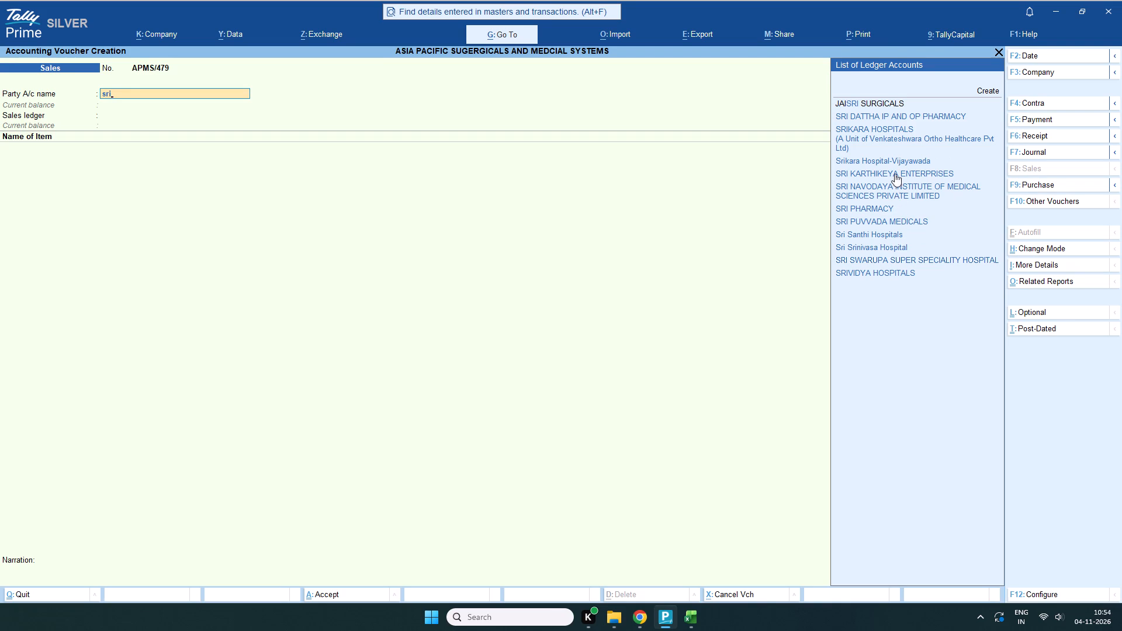
{"action": "double_click", "coordinate": [896, 158]}
{"action": "left_click", "coordinate": [896, 113]}
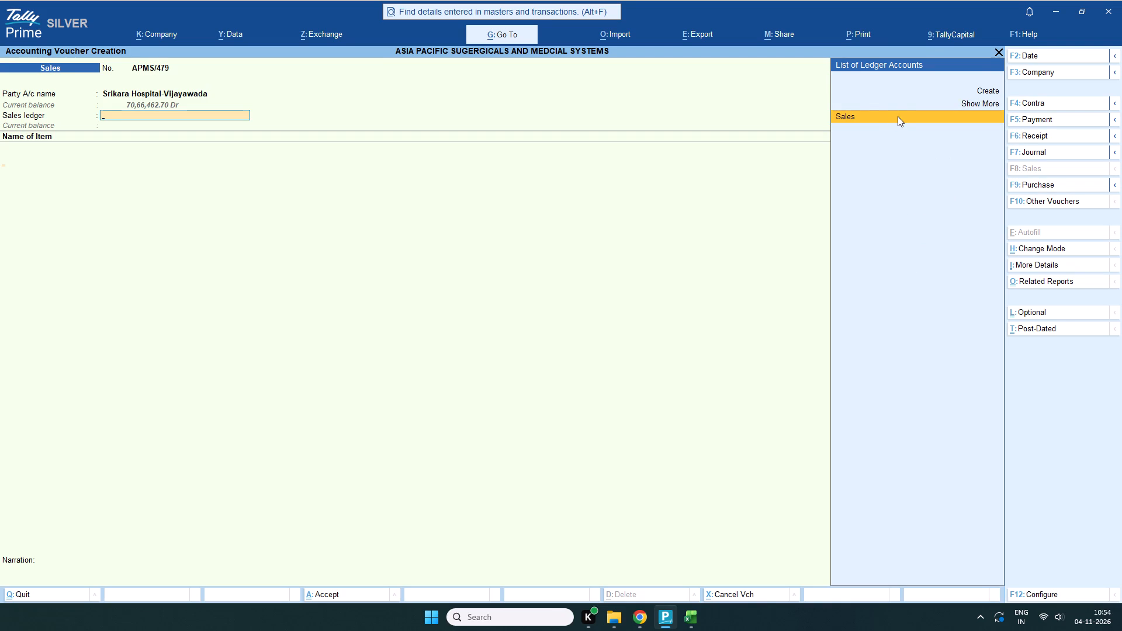
Copy reference Ref-MLPSXC109-K from sheet 479's first product and use it to add FREEDOM Articular Surface SZ C-1, 2 9mm to the voucher.
{"action": "left_click", "coordinate": [814, 553]}
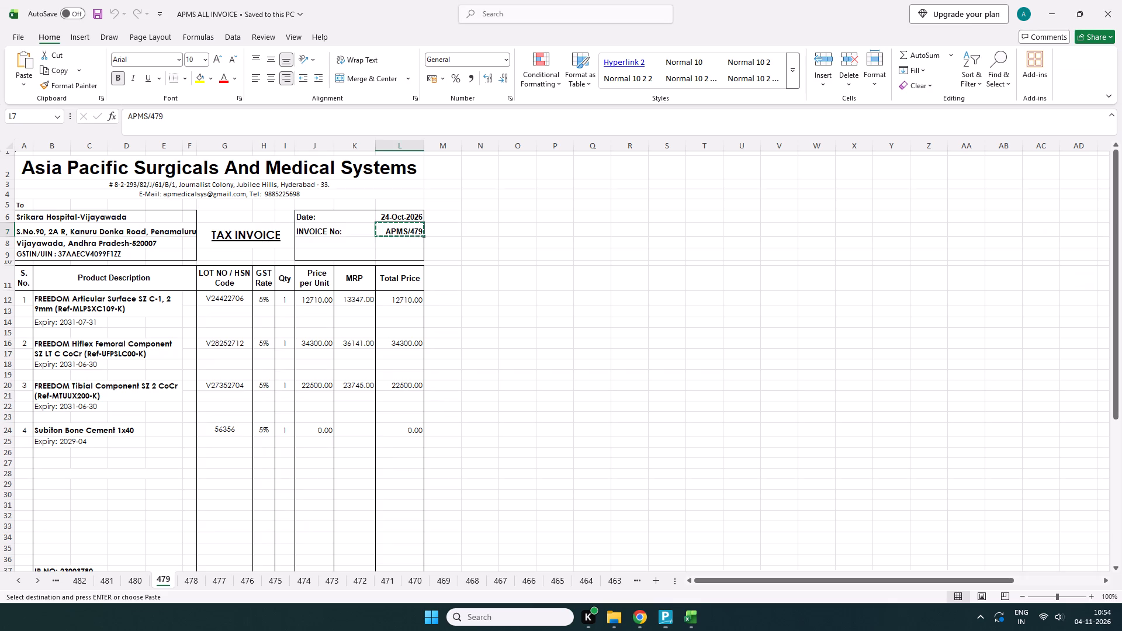
{"action": "left_click", "coordinate": [174, 312]}
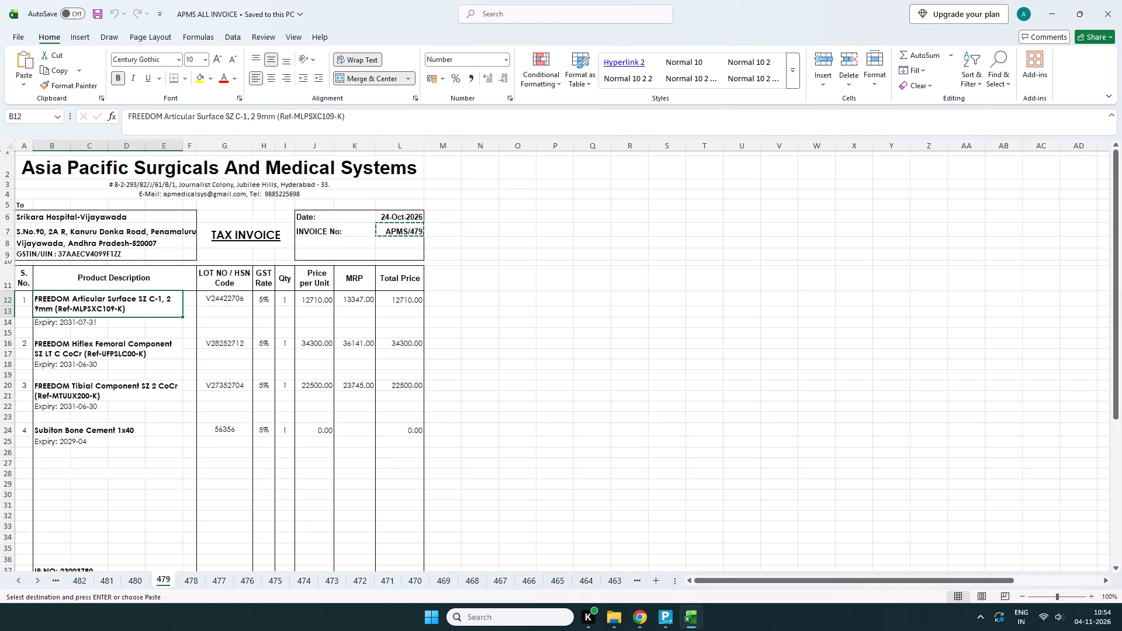
{"action": "left_click", "coordinate": [68, 307]}
{"action": "left_click_drag", "start_coordinate": [279, 112], "coordinate": [313, 113]}
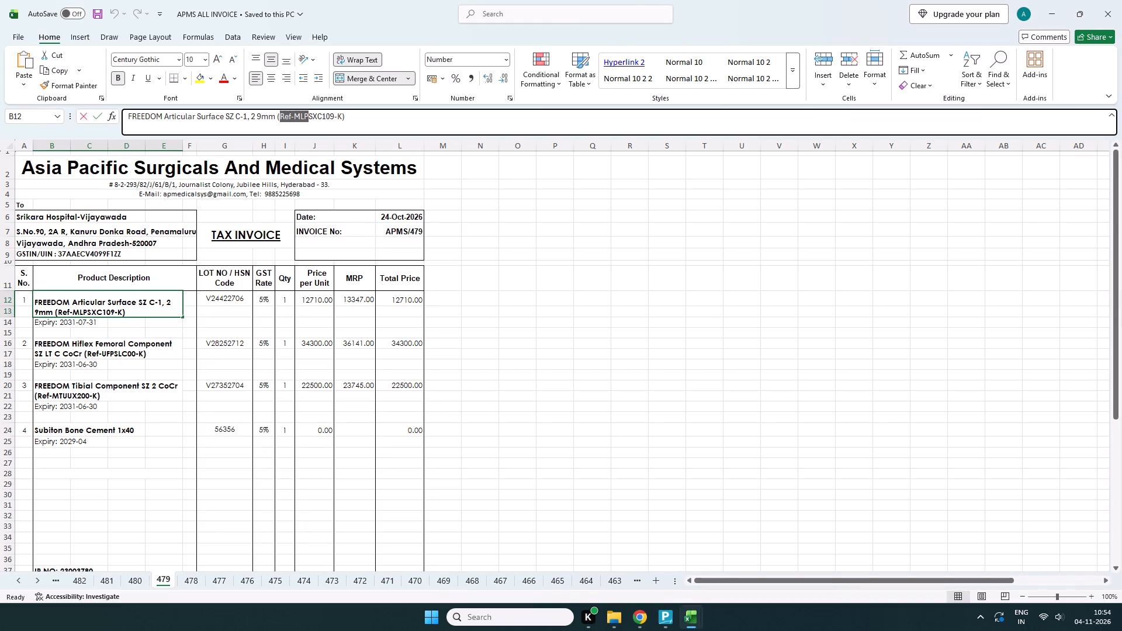
{"action": "left_click_drag", "start_coordinate": [313, 113], "coordinate": [342, 114]}
{"action": "key", "text": "ctrl+c"}
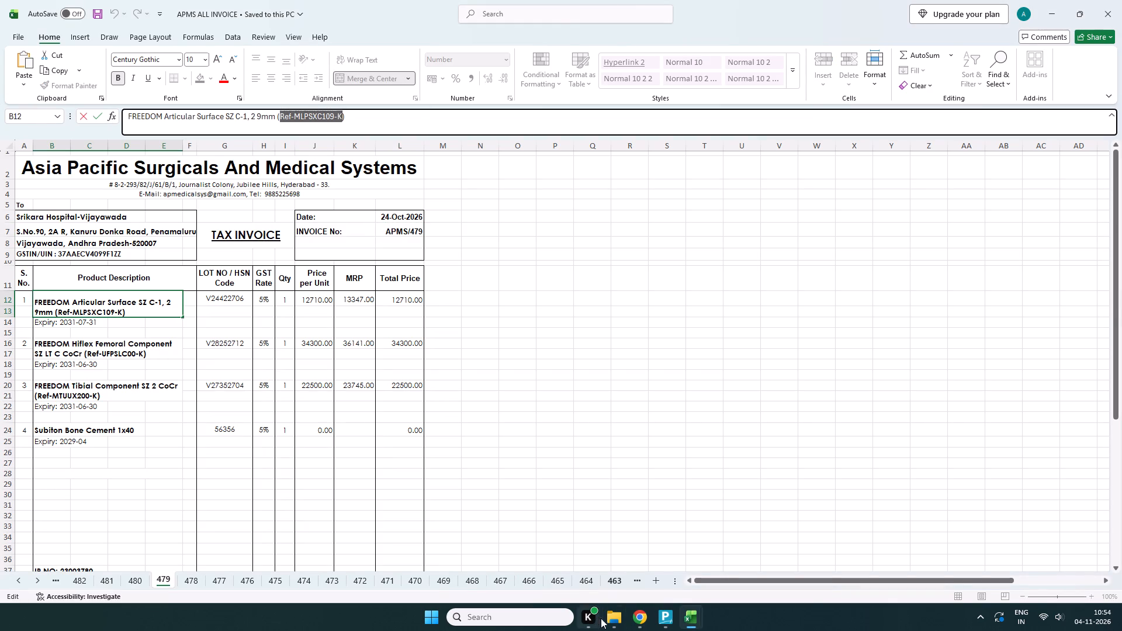
{"action": "left_click", "coordinate": [659, 543]}
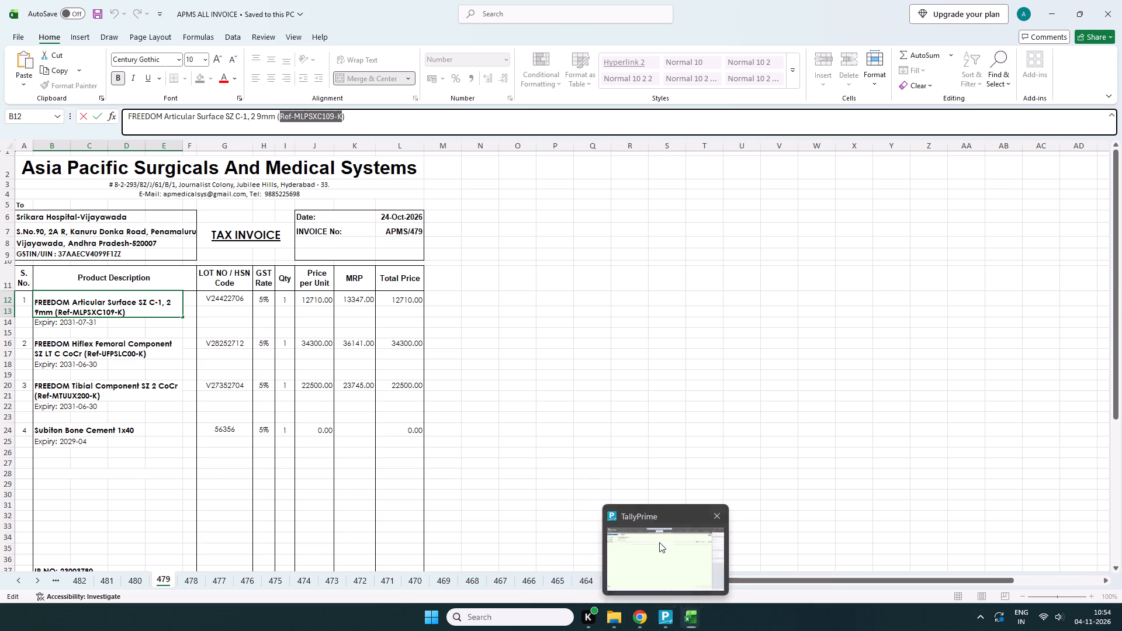
{"action": "key", "text": "ctrl+v"}
{"action": "left_click", "coordinate": [889, 123]}
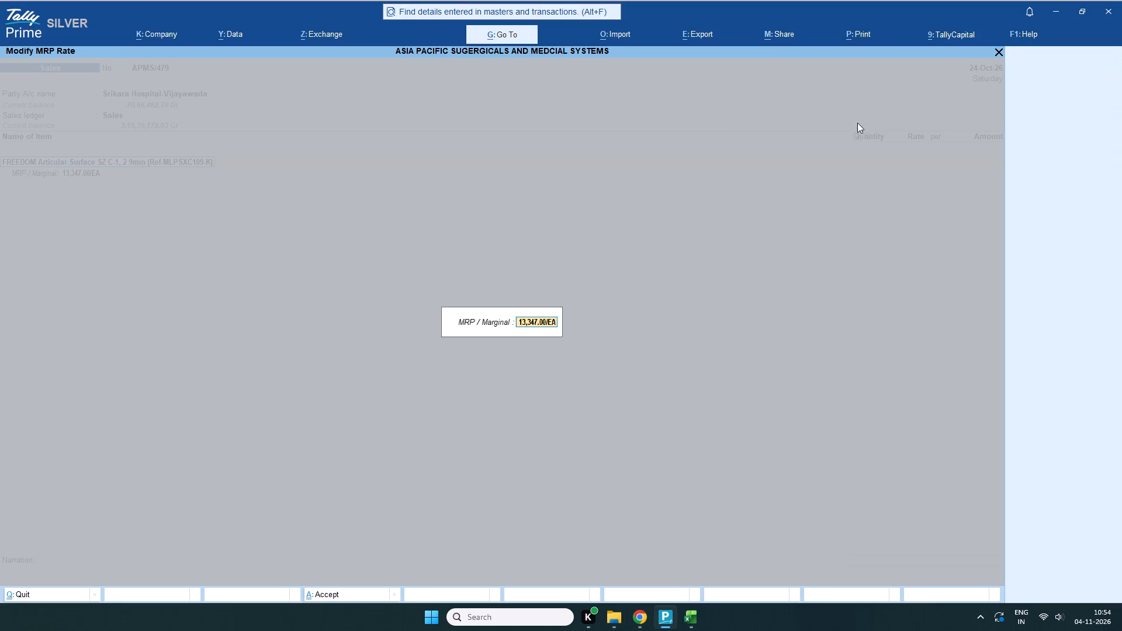
Open the Articular Surface stock item for alteration and set its HSN/SAC to lot number V24422706 copied from invoice sheet 479.
{"action": "left_click", "coordinate": [993, 51]}
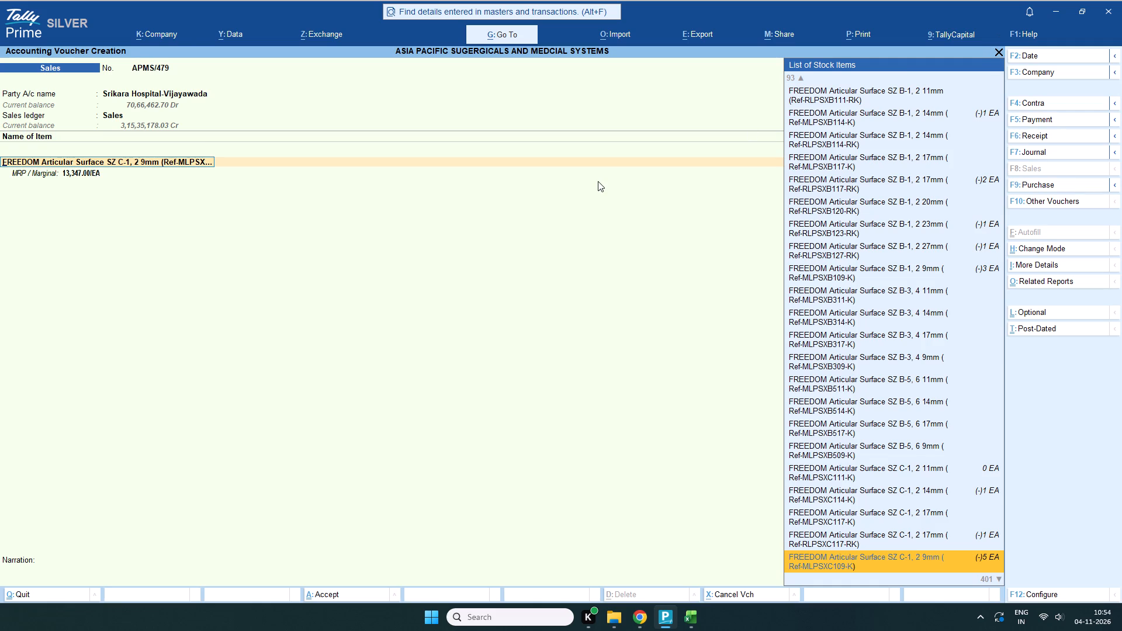
{"action": "key", "text": "ctrl+Return"}
{"action": "key", "text": "Return"}
{"action": "key", "text": "Return"}
{"action": "key", "text": "Return"}
{"action": "key", "text": "Return"}
{"action": "key", "text": "Return"}
{"action": "key", "text": "Return"}
{"action": "key", "text": "Return"}
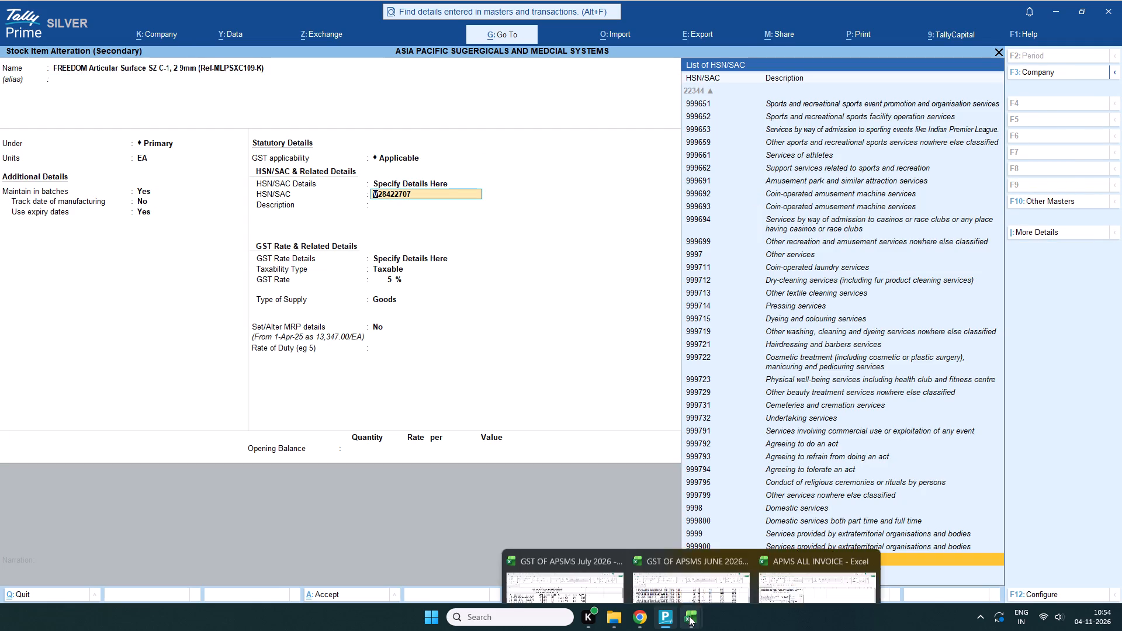
{"action": "left_click", "coordinate": [830, 565]}
{"action": "left_click", "coordinate": [226, 301]}
{"action": "key", "text": "ctrl+c"}
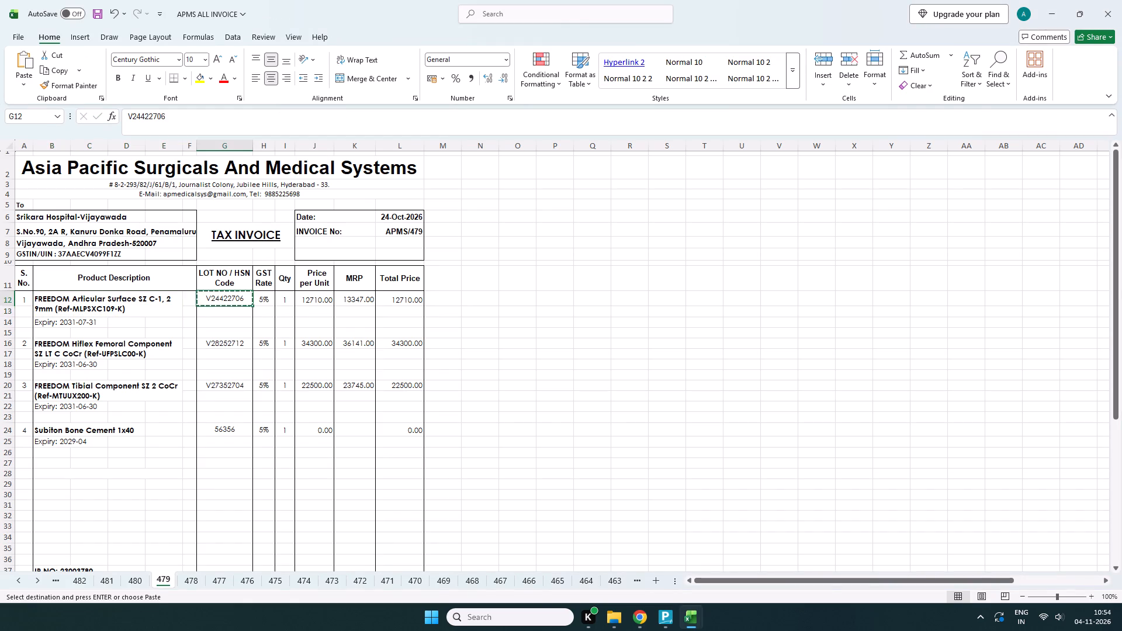
{"action": "left_click", "coordinate": [668, 548]}
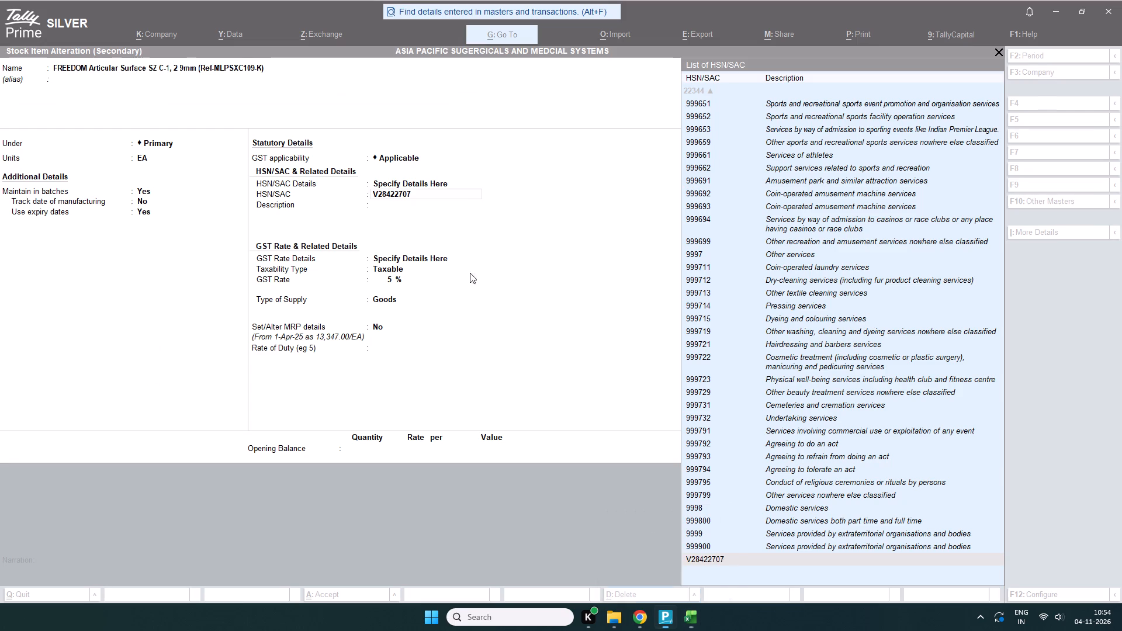
{"action": "key", "text": "ctrl+v"}
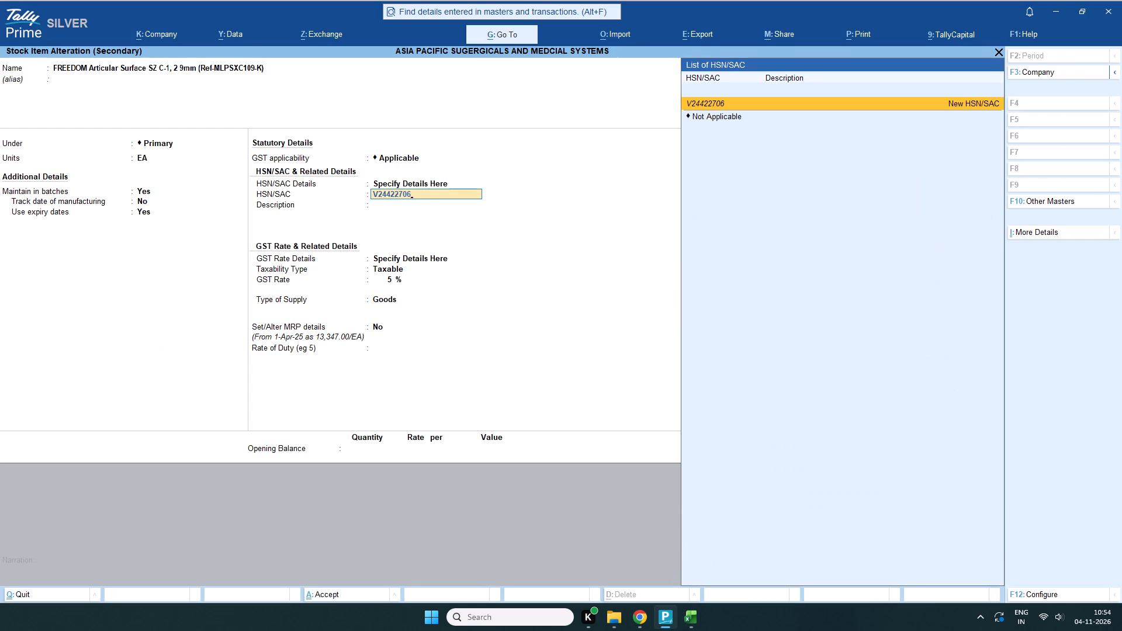
{"action": "key", "text": "Return"}
{"action": "key", "text": "Return"}
{"action": "key", "text": "Return"}
{"action": "key", "text": "Return"}
{"action": "key", "text": "Return"}
{"action": "key", "text": "Return"}
{"action": "key", "text": "Return"}
{"action": "key", "text": "Return"}
{"action": "key", "text": "Return"}
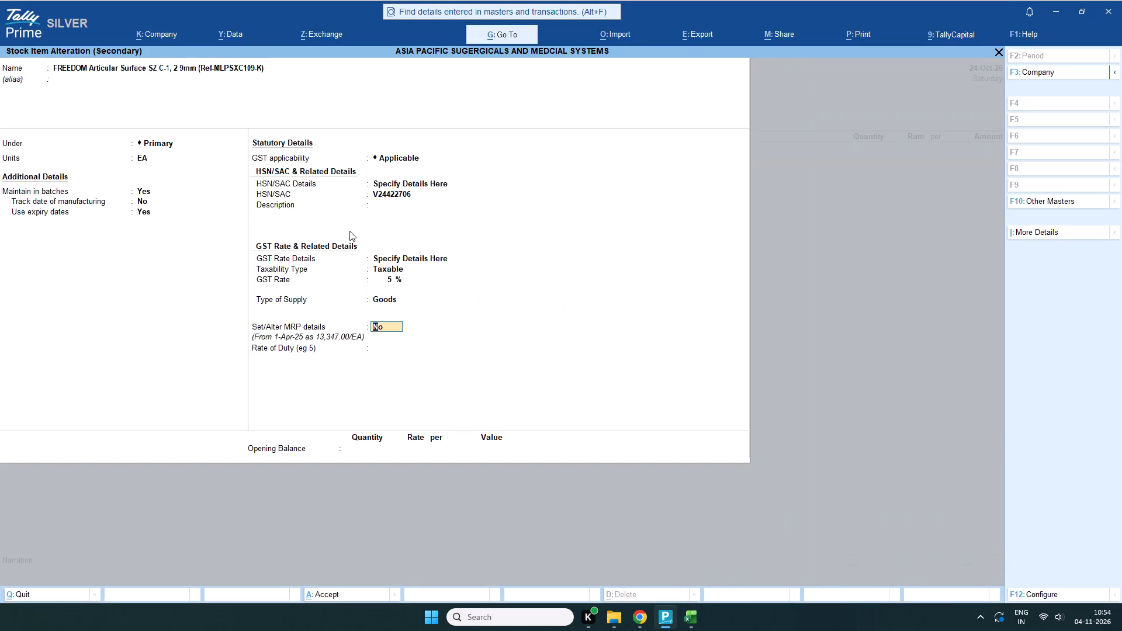
Set the stock item's Set/Alter MRP details to Yes, keep the MRP rate of 13,347.00/EA, and save the item.
{"action": "double_click", "coordinate": [392, 327]}
{"action": "key", "text": "Return"}
{"action": "key", "text": "Return"}
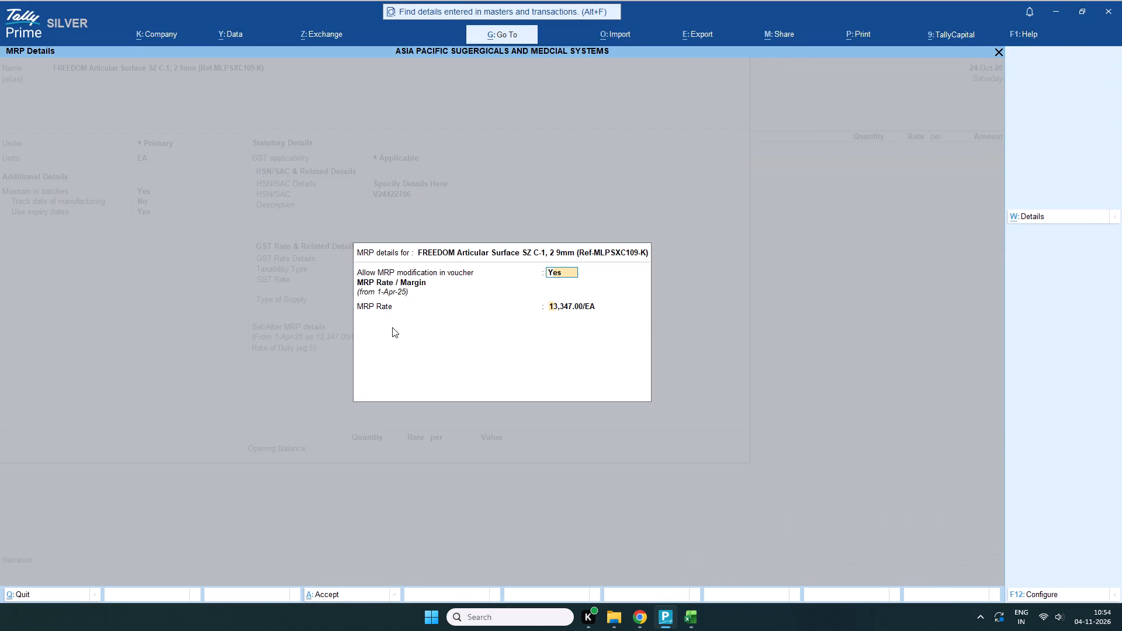
{"action": "key", "text": "Return"}
{"action": "key", "text": "Return"}
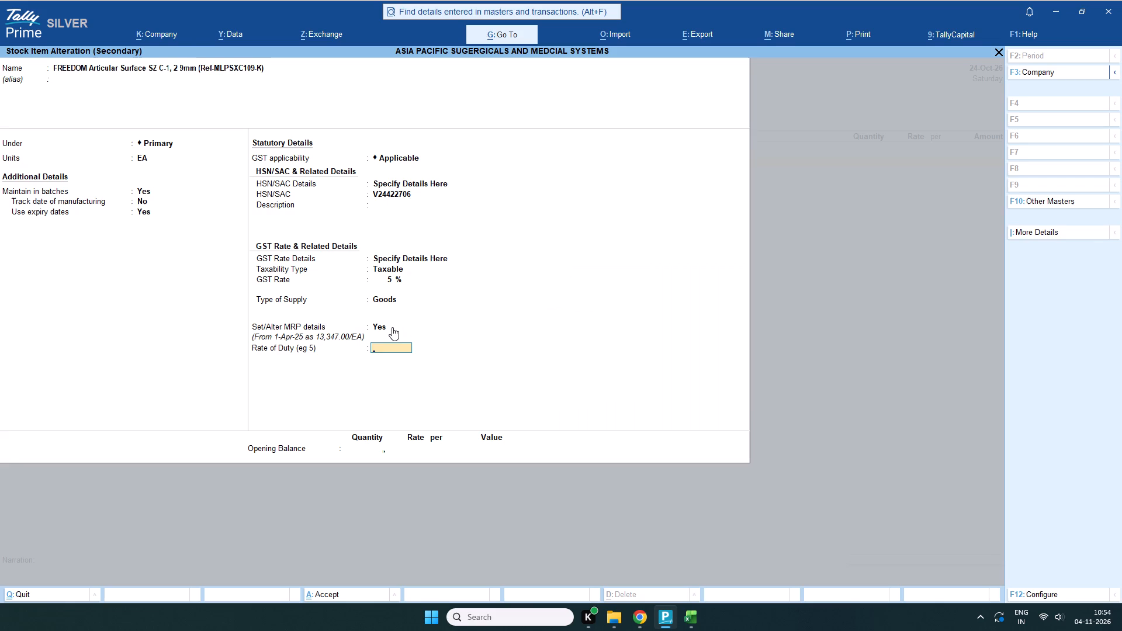
{"action": "key", "text": "Return"}
{"action": "key", "text": "Return"}
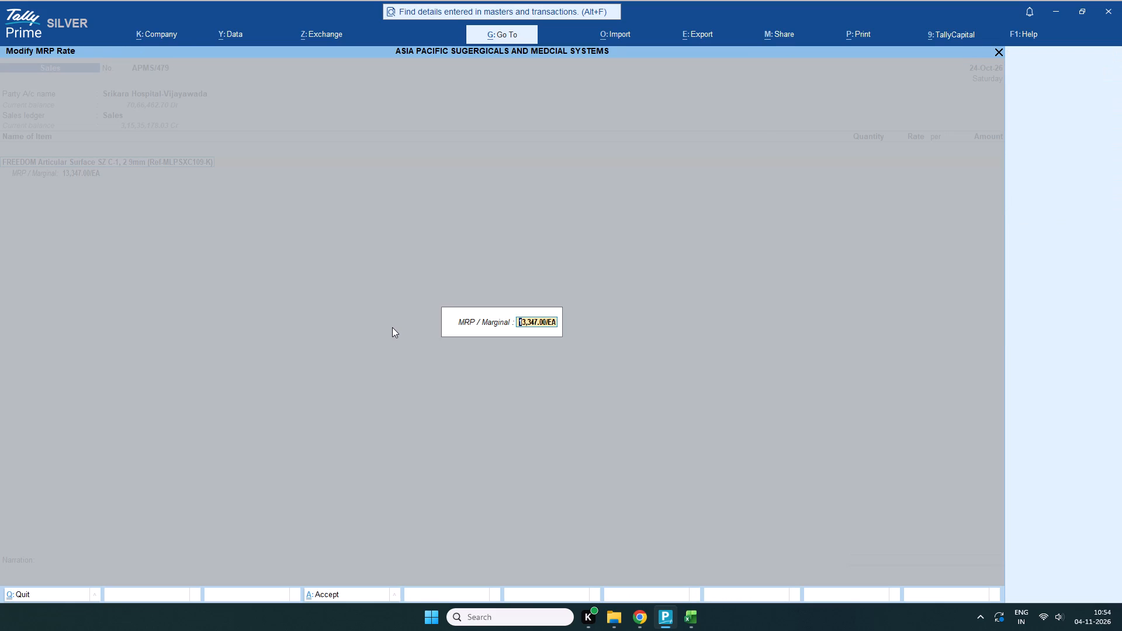
Accept the item's MRP in the voucher and set the allocation's tracking number to Not Applicable.
{"action": "key", "text": "Return"}
{"action": "left_click", "coordinate": [518, 167]}
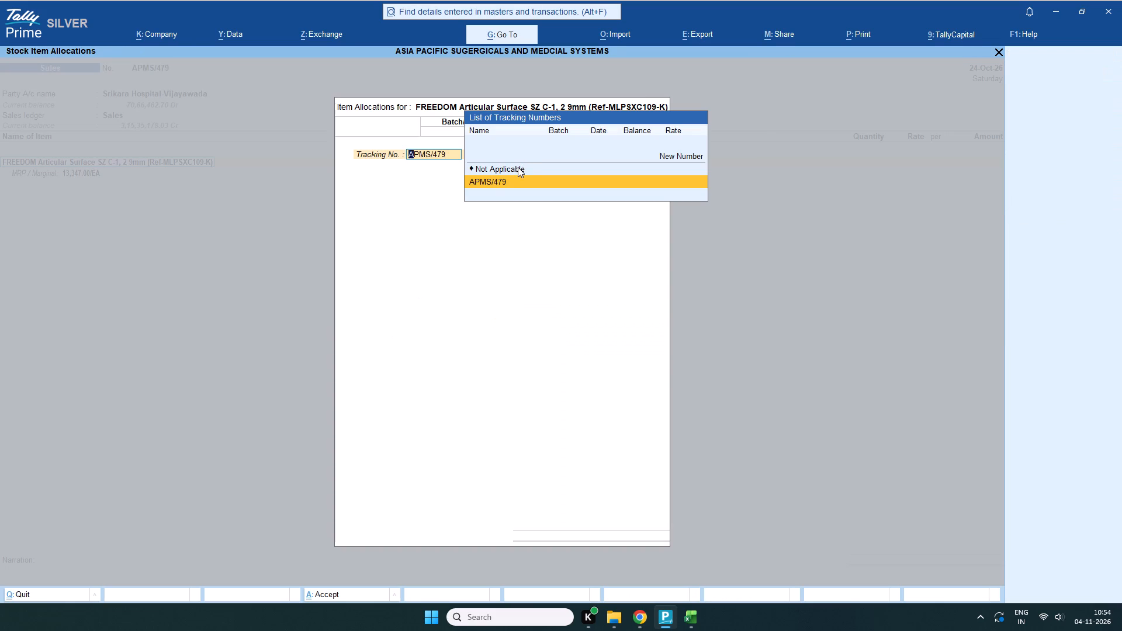
{"action": "left_click", "coordinate": [518, 167]}
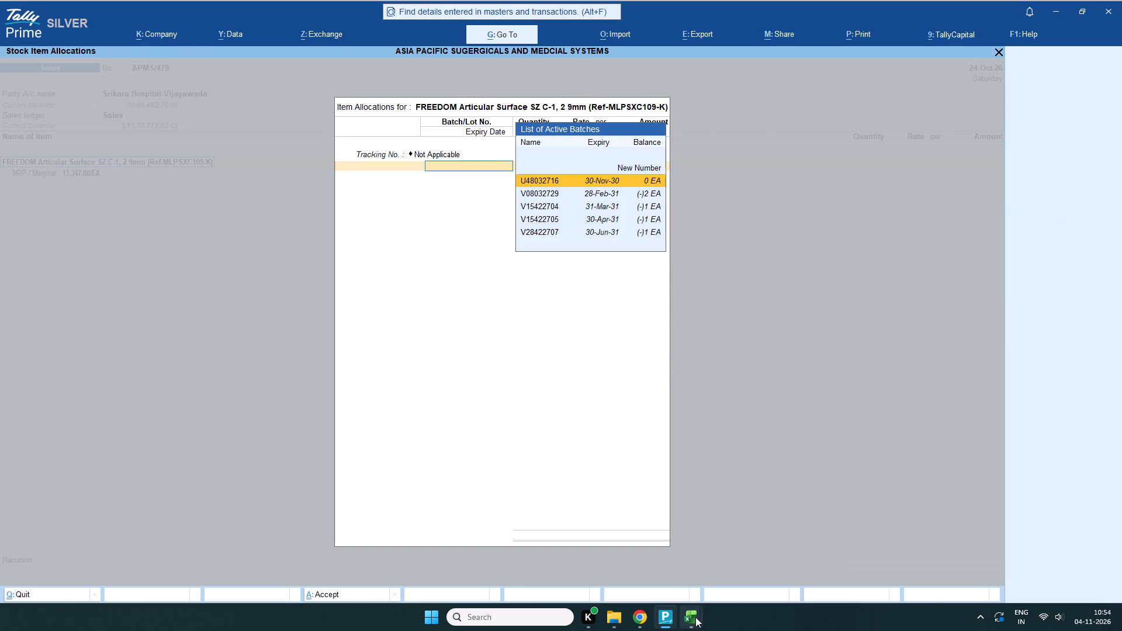
Allocate 1 EA of the Articular Surface to lot V24422706 from invoice sheet 479 at a rate of 12,710.00.
{"action": "left_click", "coordinate": [787, 561]}
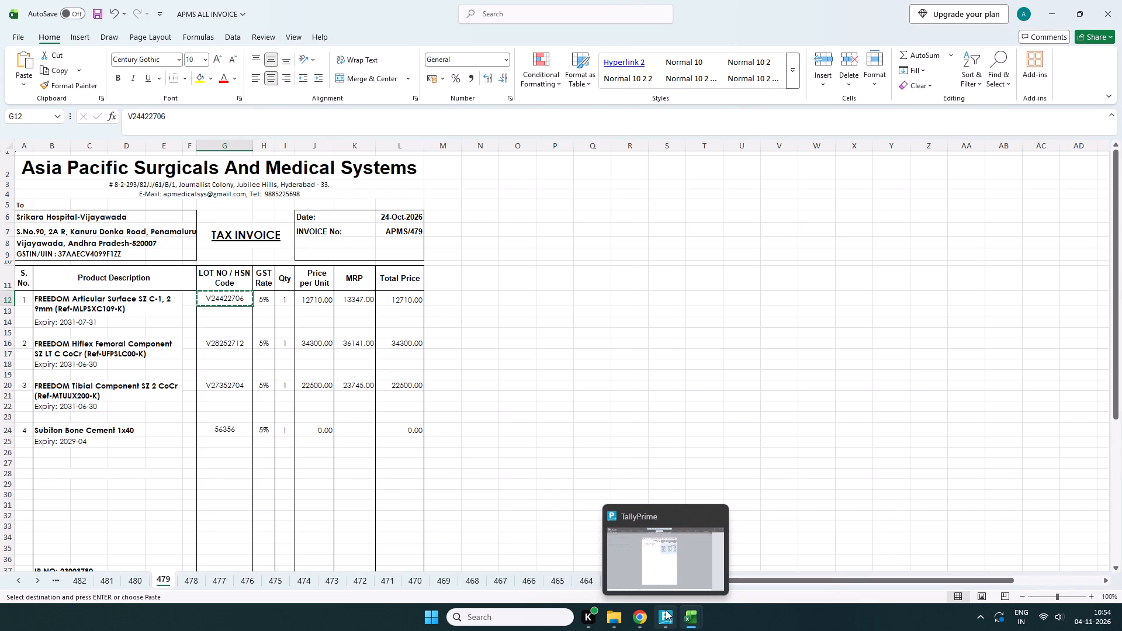
{"action": "left_click", "coordinate": [684, 553]}
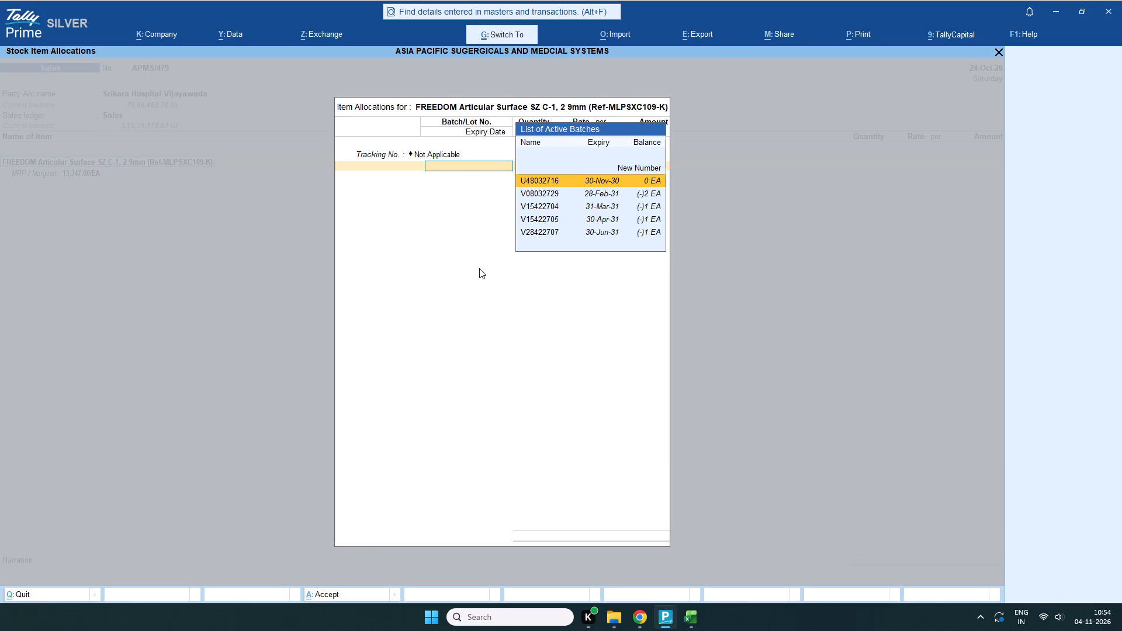
{"action": "key", "text": "ctrl+v"}
{"action": "key", "text": "Return"}
{"action": "key", "text": "Return"}
{"action": "key", "text": "1"}
{"action": "key", "text": "Return"}
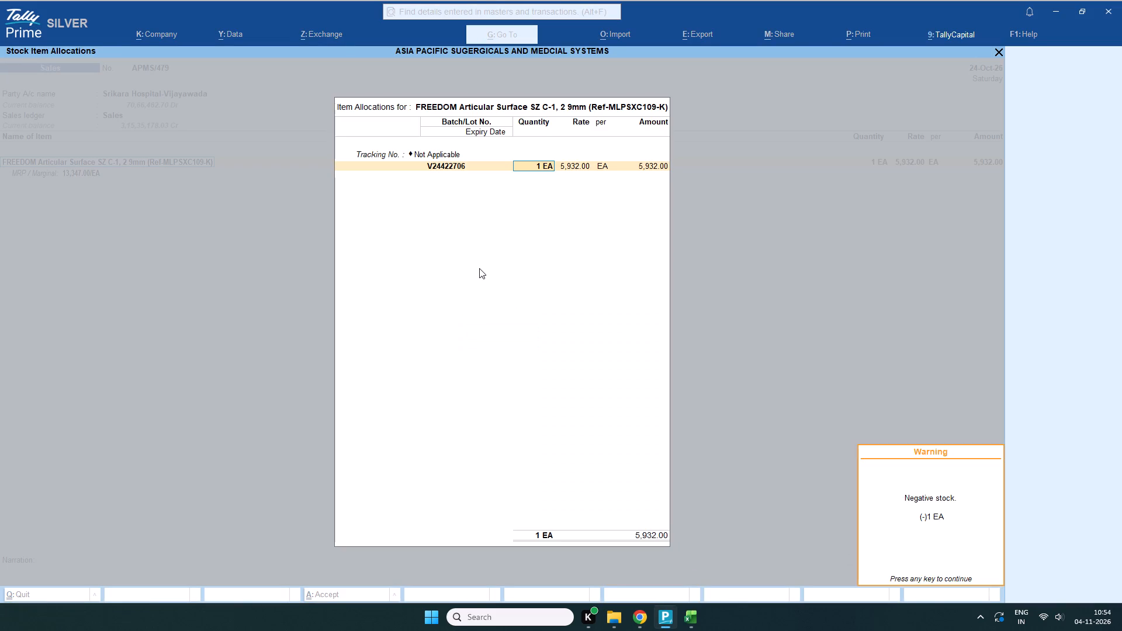
{"action": "key", "text": "Return"}
{"action": "key", "text": "Return"}
{"action": "left_click", "coordinate": [574, 165]}
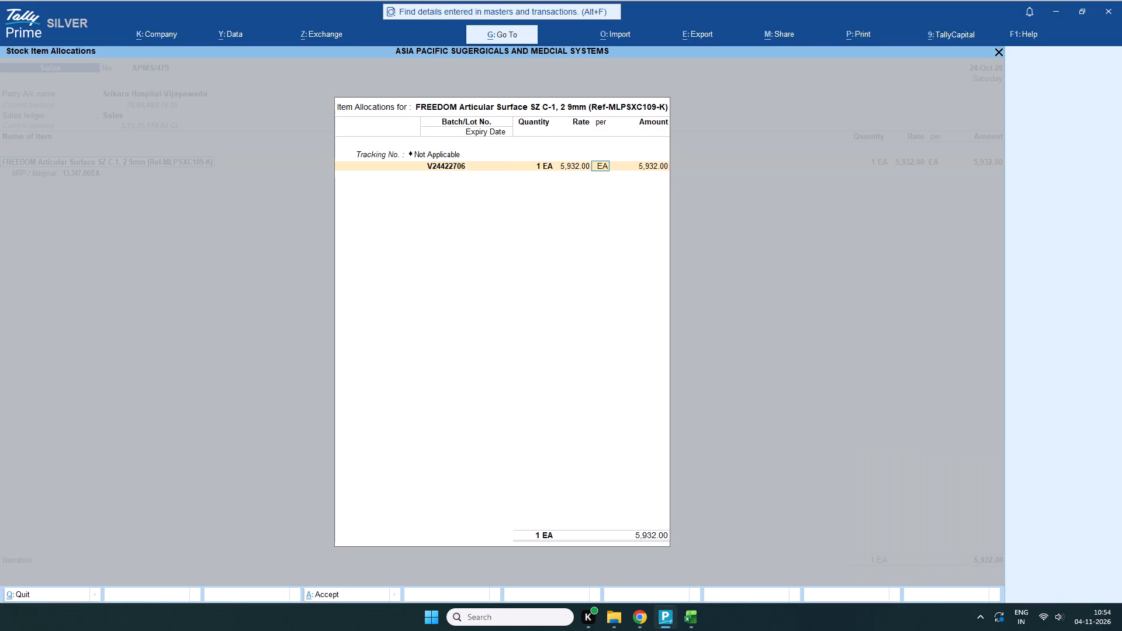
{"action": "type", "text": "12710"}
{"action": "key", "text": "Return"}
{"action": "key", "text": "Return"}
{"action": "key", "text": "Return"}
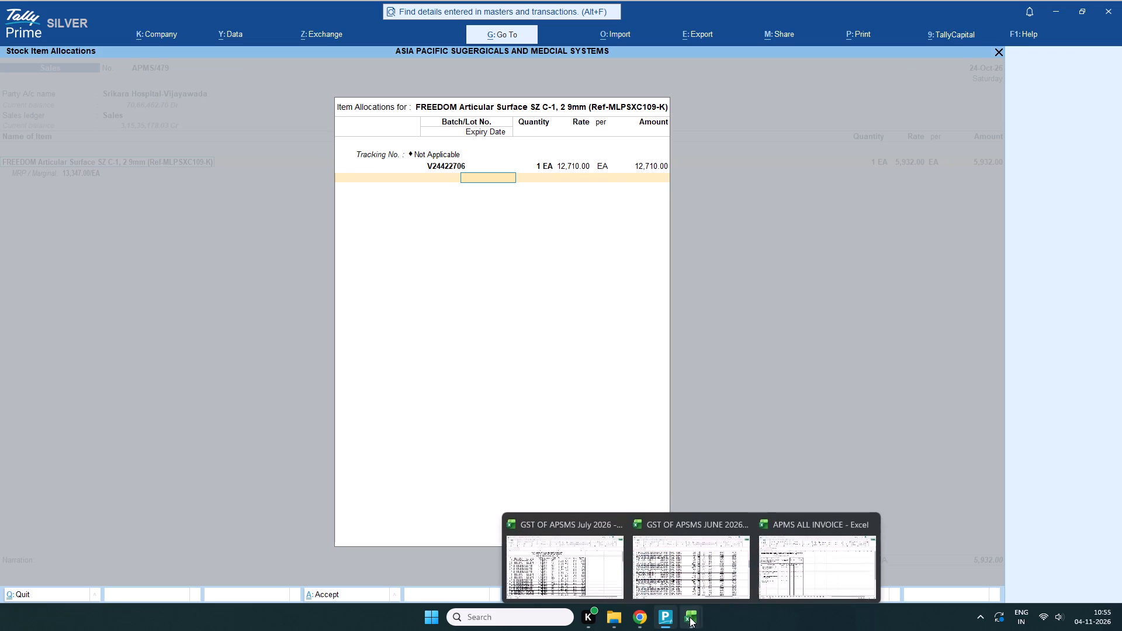
Set the Articular Surface lot's expiry date to 31-07-2031 as on invoice sheet 479 and accept the item allocation.
{"action": "left_click", "coordinate": [760, 567]}
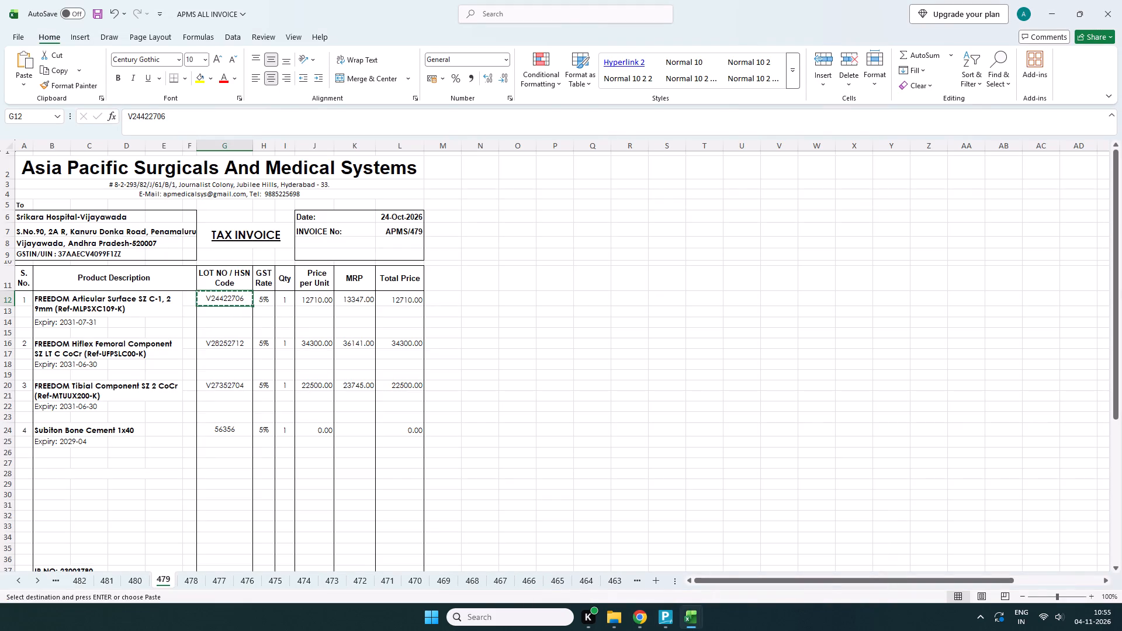
{"action": "left_click", "coordinate": [673, 546]}
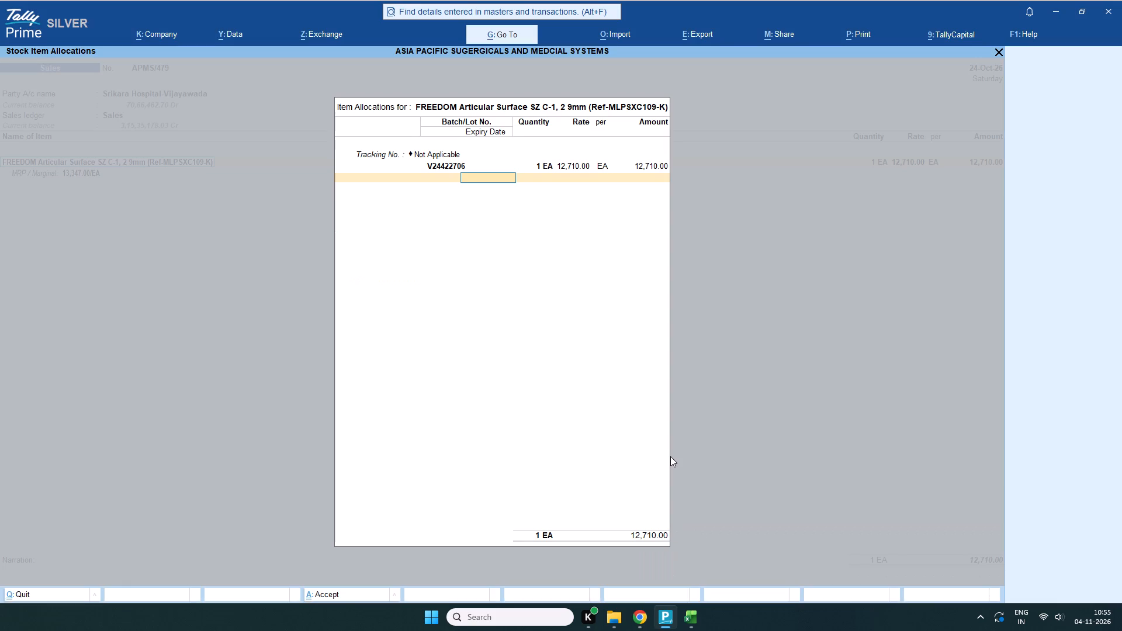
{"action": "type", "text": "31-07-2031"}
{"action": "key", "text": "Return"}
{"action": "key", "text": "Return"}
{"action": "key", "text": "Return"}
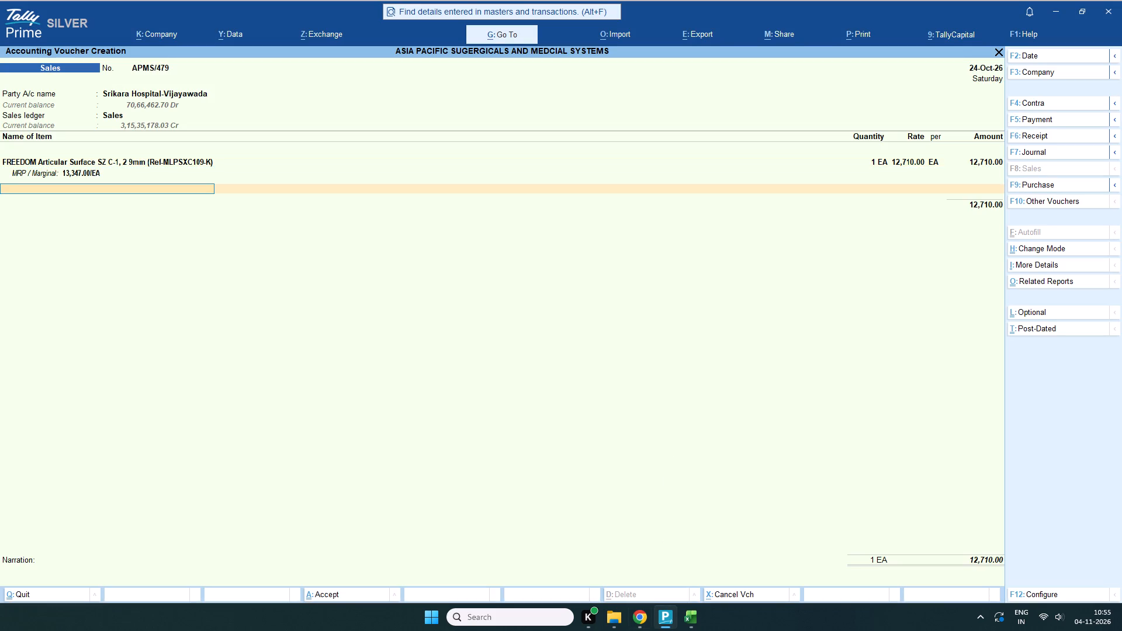
Copy reference Ref-UFPSLC00-K from sheet 479's second product and use it to add FREEDOM Hiflex Femoral Component SZ LT C CoCr to the voucher.
{"action": "left_click", "coordinate": [820, 543]}
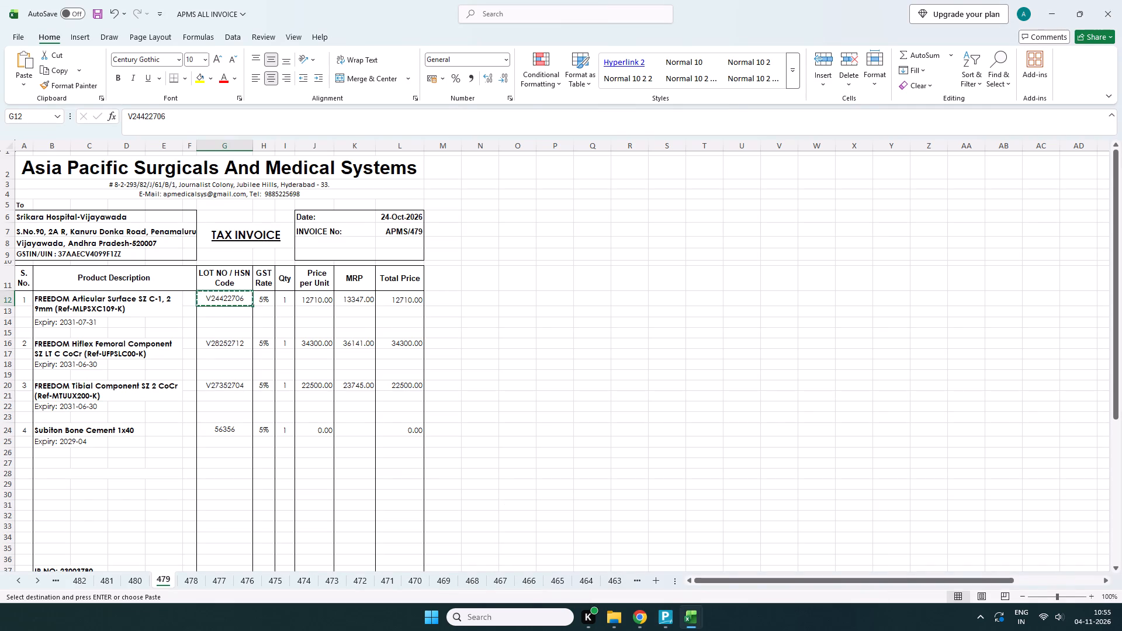
{"action": "left_click", "coordinate": [150, 349]}
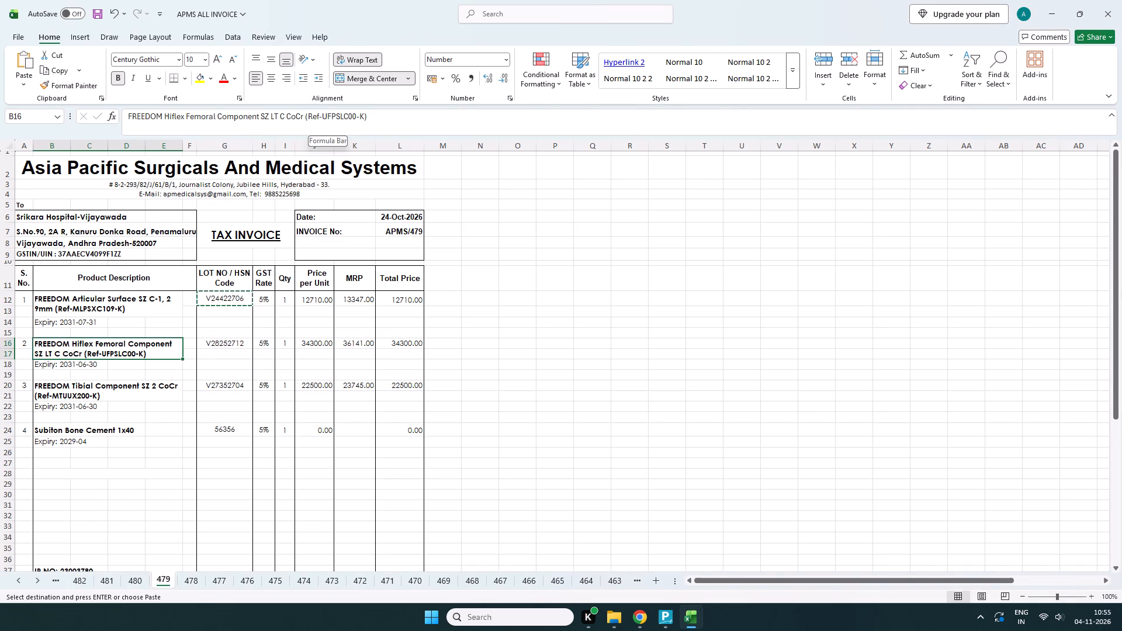
{"action": "left_click_drag", "start_coordinate": [307, 115], "coordinate": [366, 115]}
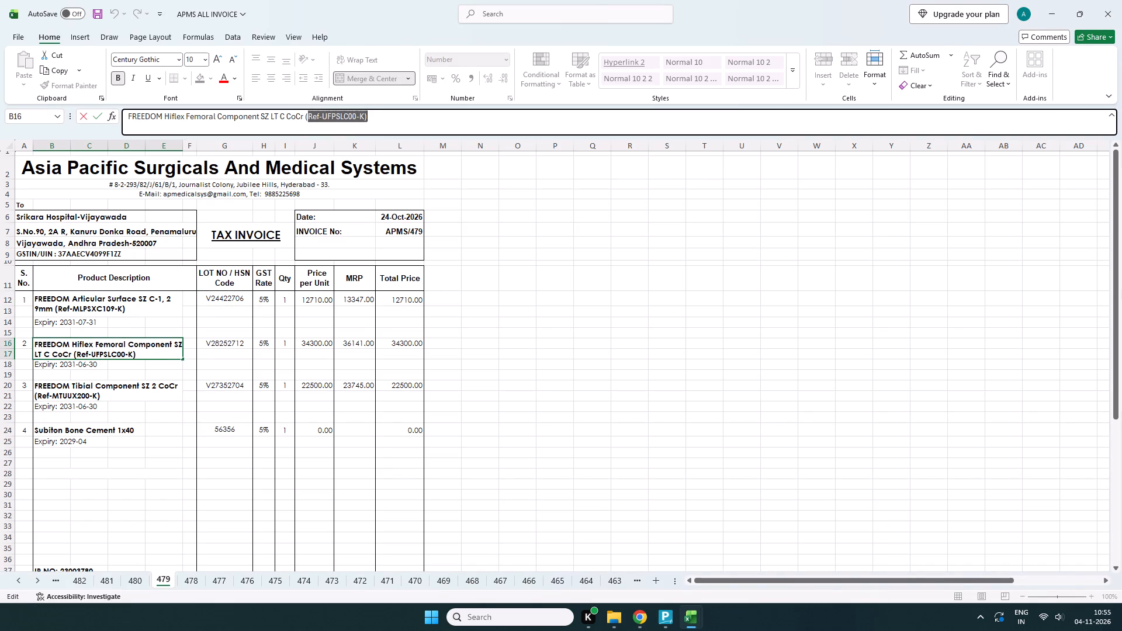
{"action": "key", "text": "ctrl+c"}
{"action": "left_click", "coordinate": [666, 549]}
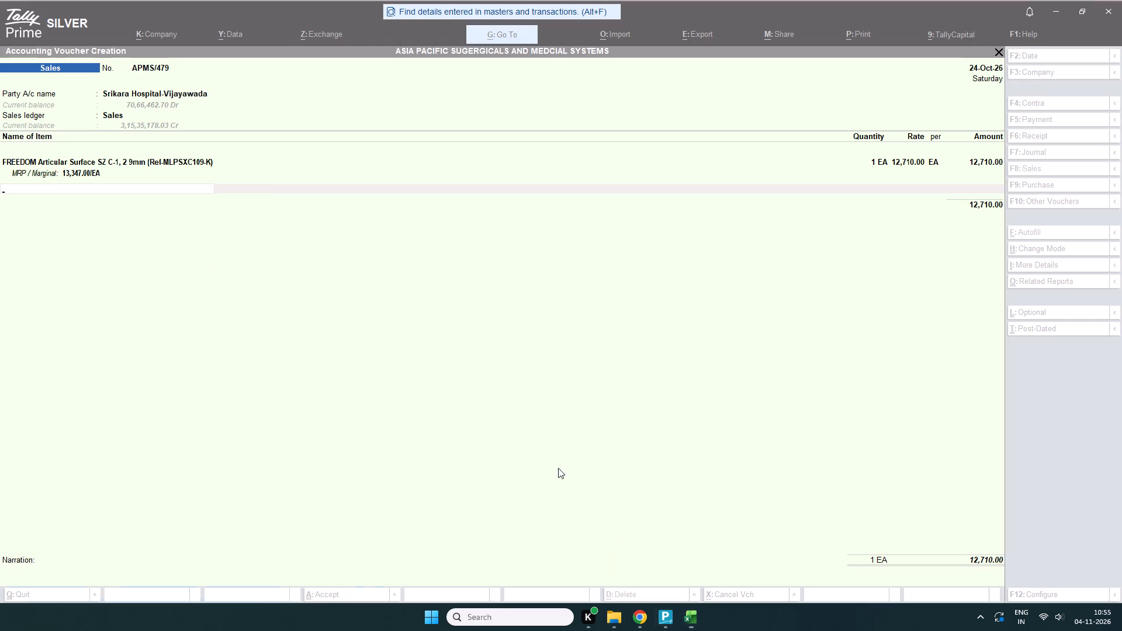
{"action": "key", "text": "ctrl+v"}
{"action": "left_click", "coordinate": [862, 118]}
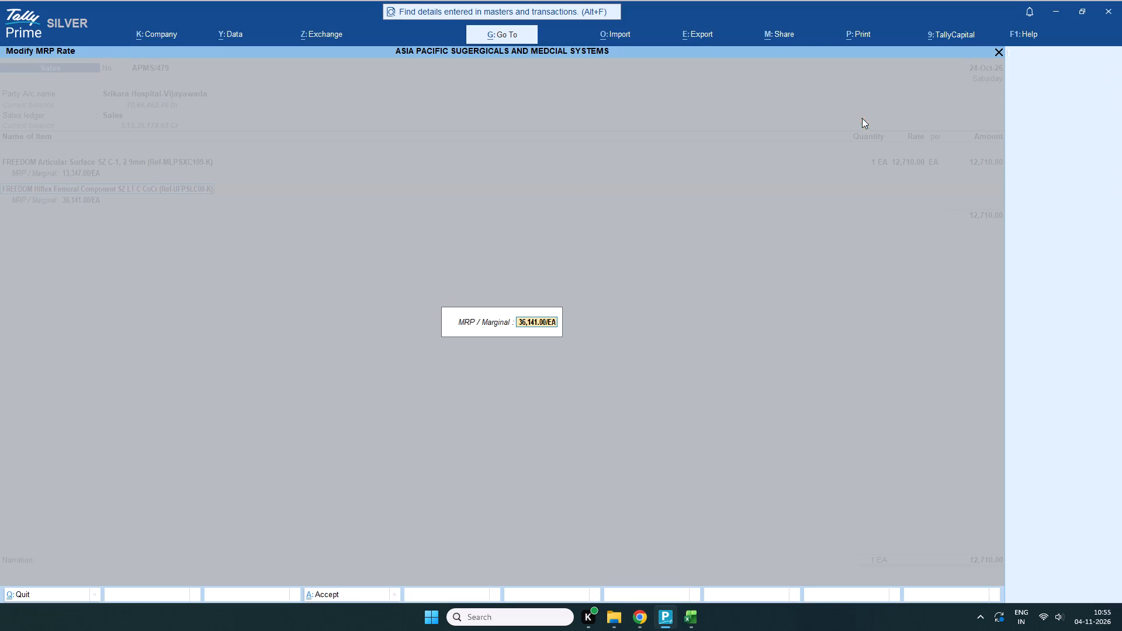
Open the Hiflex Femoral Component stock item for alteration and set its HSN/SAC to lot number V28252712 copied from invoice sheet 479.
{"action": "left_click", "coordinate": [1000, 48]}
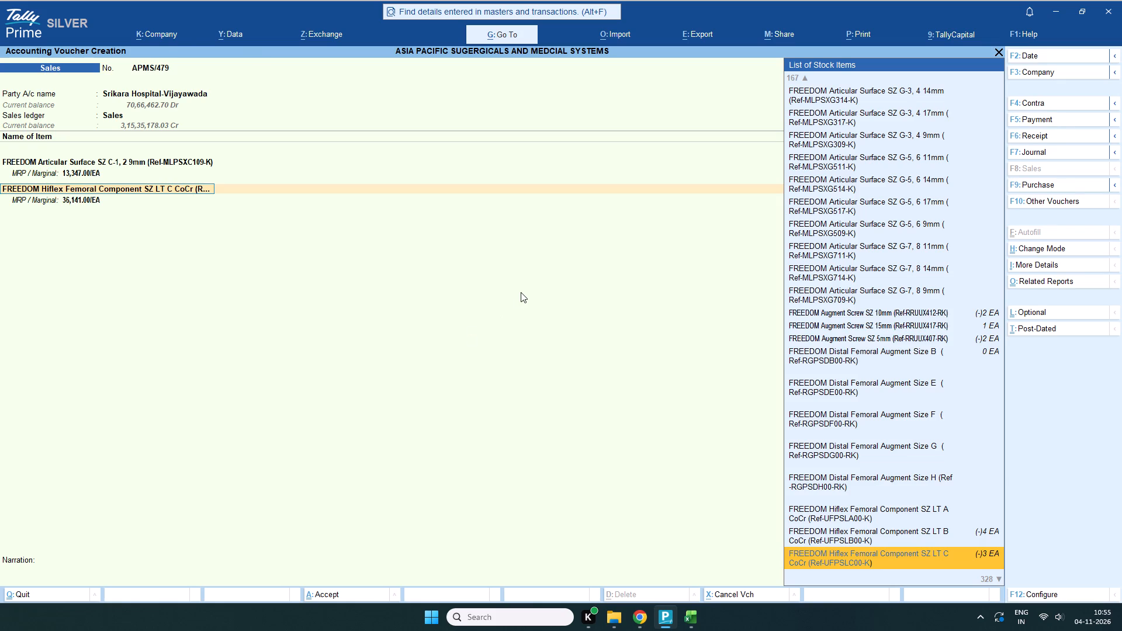
{"action": "key", "text": "ctrl+Return"}
{"action": "key", "text": "Return"}
{"action": "key", "text": "Return"}
{"action": "key", "text": "Return"}
{"action": "key", "text": "Return"}
{"action": "key", "text": "Return"}
{"action": "key", "text": "Return"}
{"action": "key", "text": "Return"}
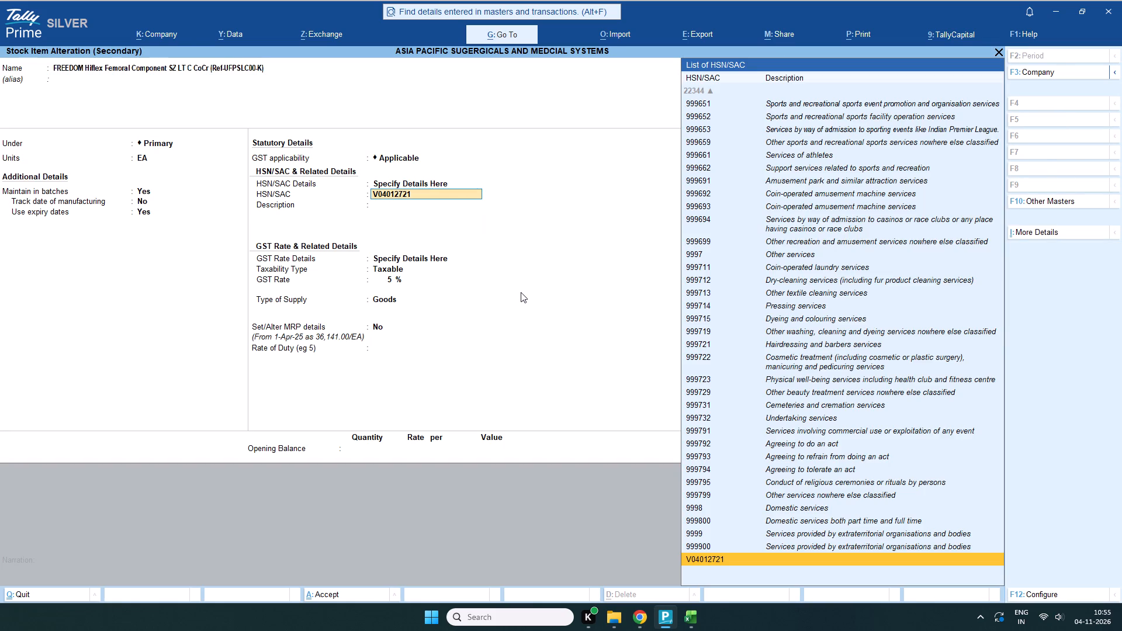
{"action": "left_click", "coordinate": [804, 548]}
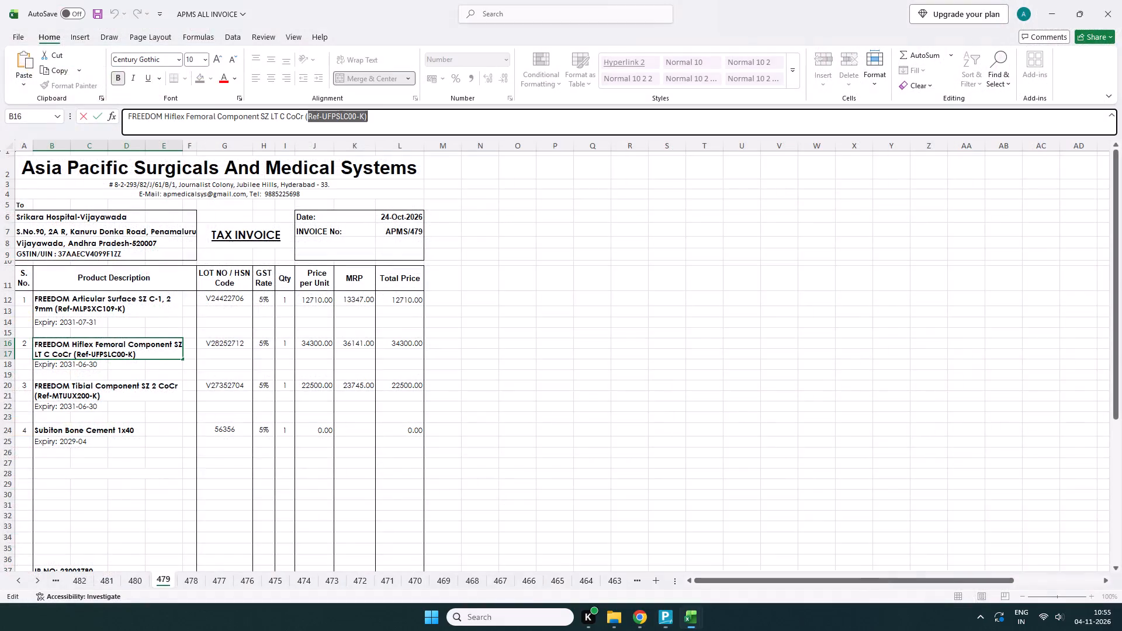
{"action": "left_click", "coordinate": [227, 346]}
{"action": "key", "text": "ctrl+c"}
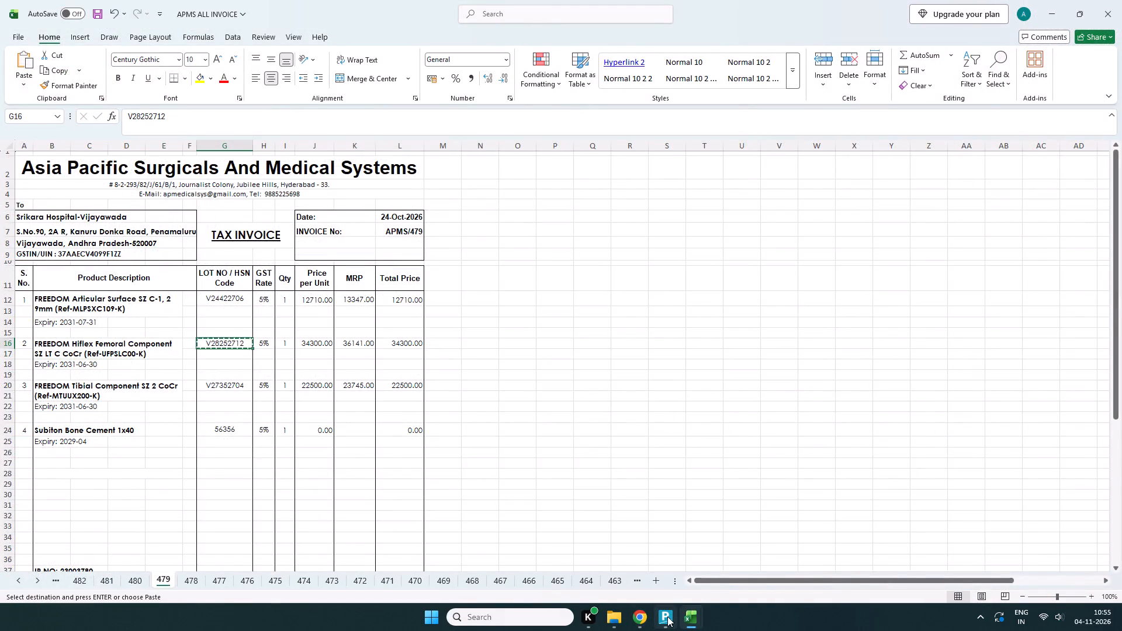
{"action": "left_click", "coordinate": [667, 571]}
{"action": "key", "text": "ctrl+v"}
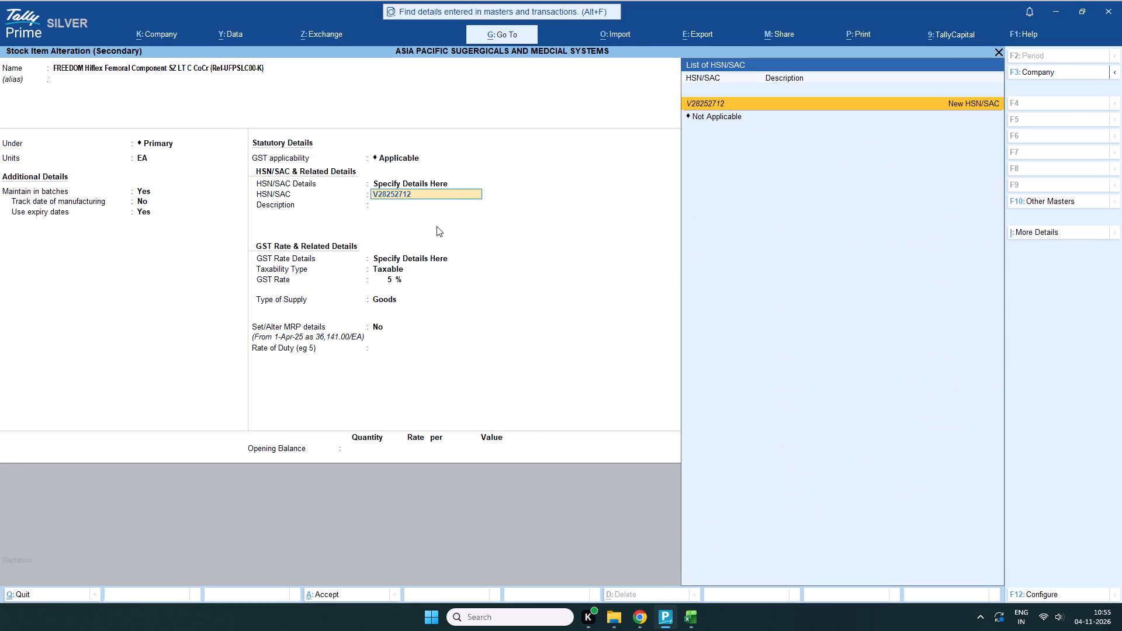
{"action": "key", "text": "Return"}
Set the Hiflex Femoral Component stock item's Set/Alter MRP details to Yes, keeping its GST rate details and Goods supply type.
{"action": "key", "text": "Return"}
{"action": "key", "text": "Return"}
{"action": "key", "text": "Return"}
{"action": "key", "text": "Return"}
{"action": "key", "text": "Return"}
{"action": "key", "text": "Return"}
{"action": "key", "text": "Return"}
{"action": "key", "text": "Return"}
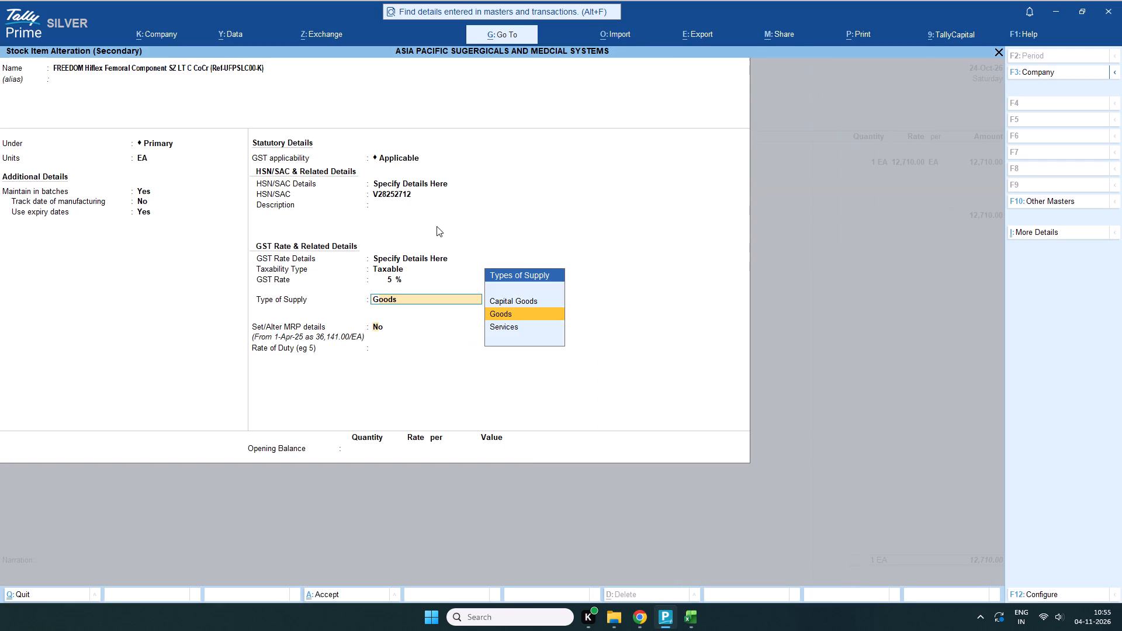
{"action": "double_click", "coordinate": [391, 322]}
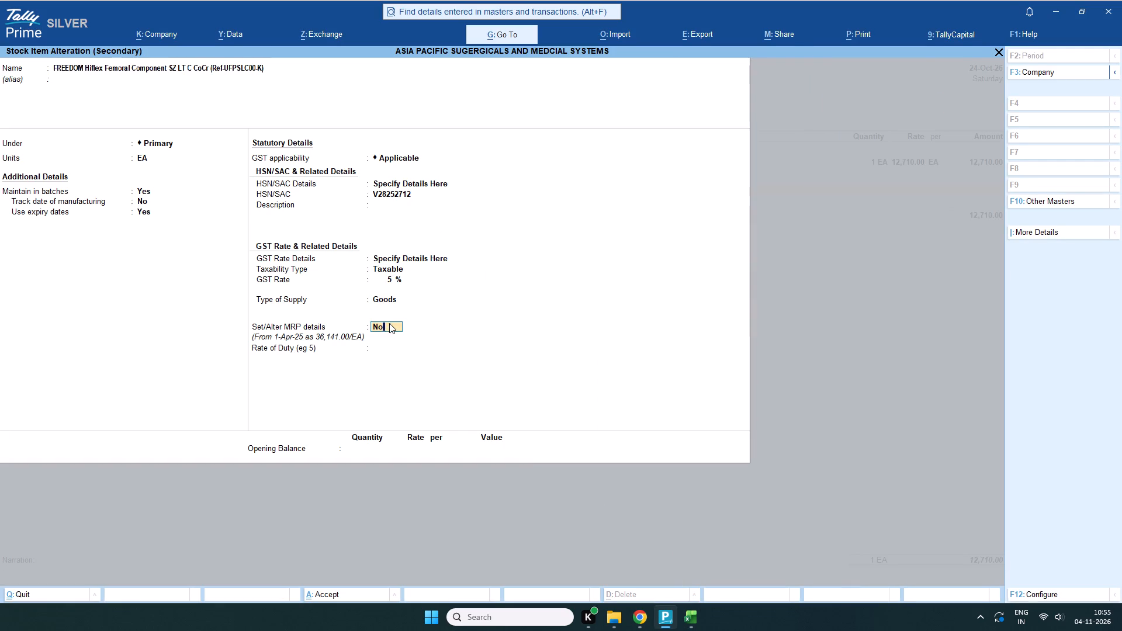
{"action": "double_click", "coordinate": [389, 323]}
Check the item's line on invoice sheet 479, keep MRP modification allowed and the MRP rate at 36,141.00/EA, and save the stock item.
{"action": "left_click", "coordinate": [764, 556]}
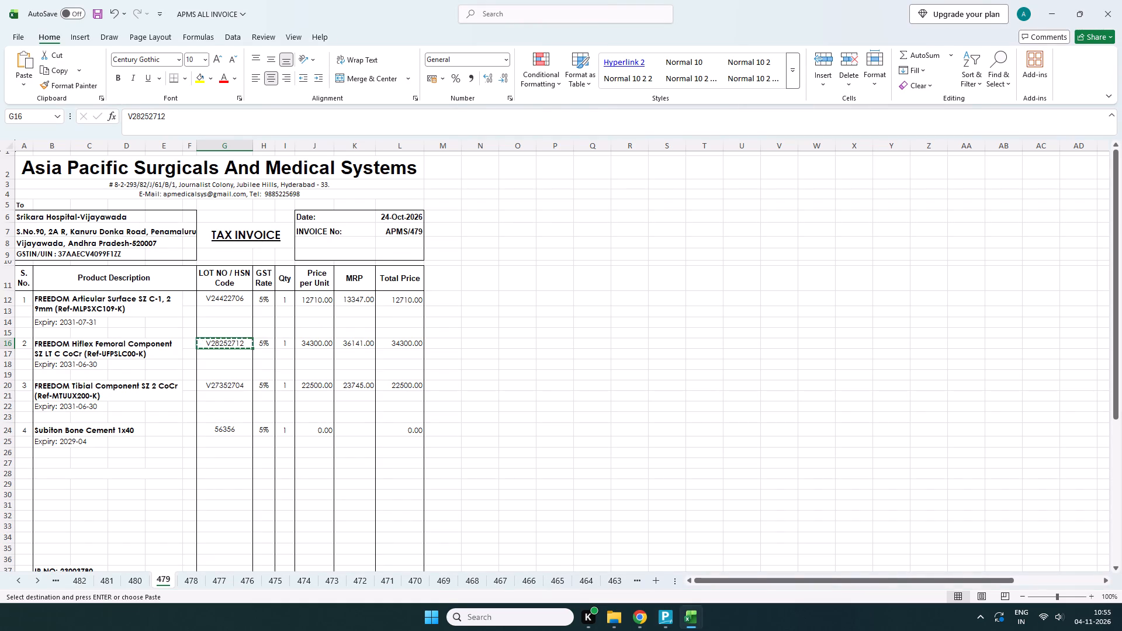
{"action": "left_click", "coordinate": [140, 356]}
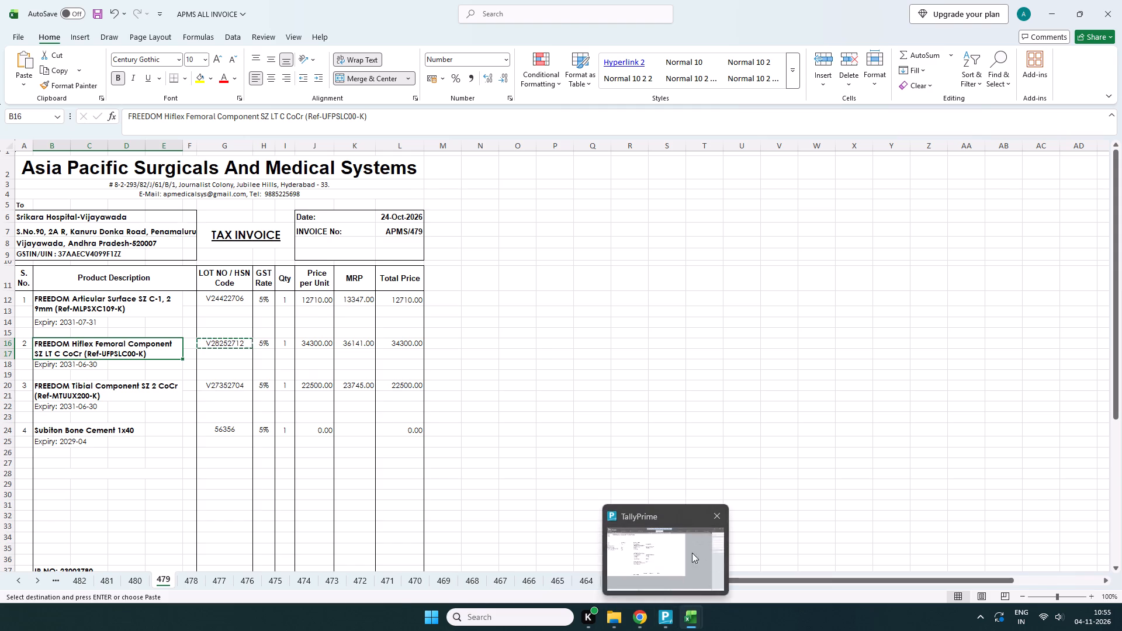
{"action": "left_click", "coordinate": [659, 545]}
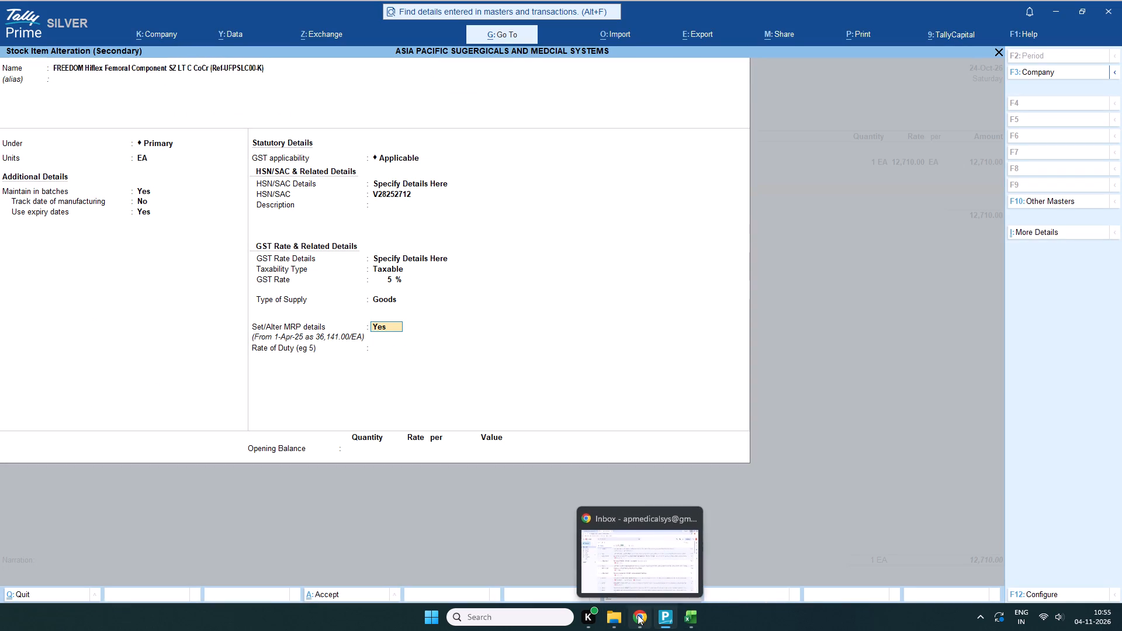
{"action": "left_click", "coordinate": [824, 554]}
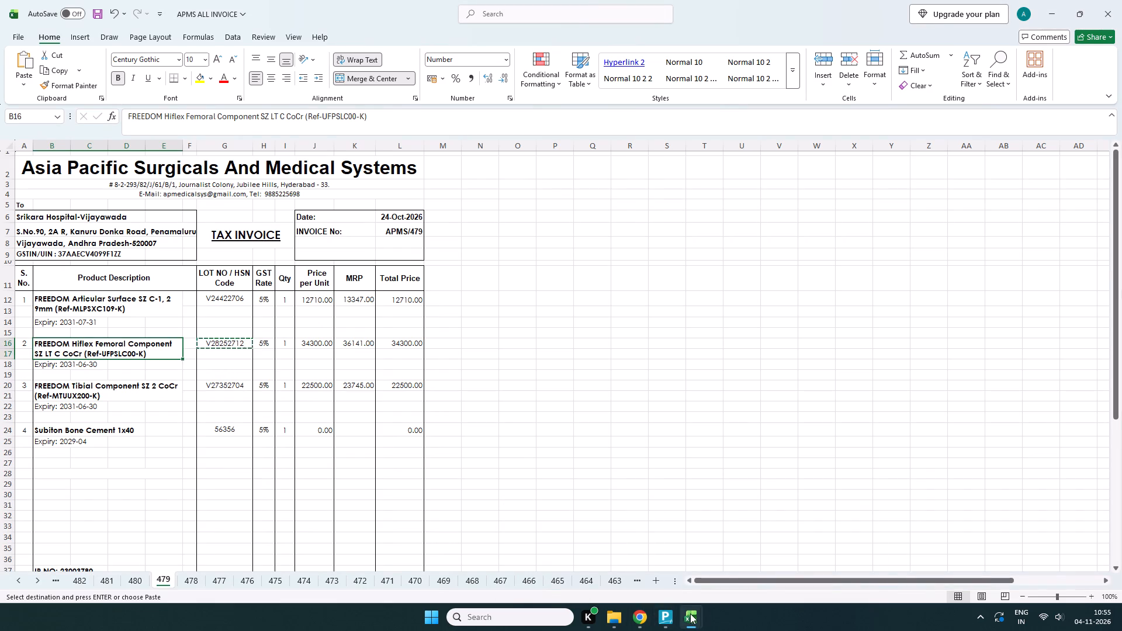
{"action": "left_click", "coordinate": [671, 553]}
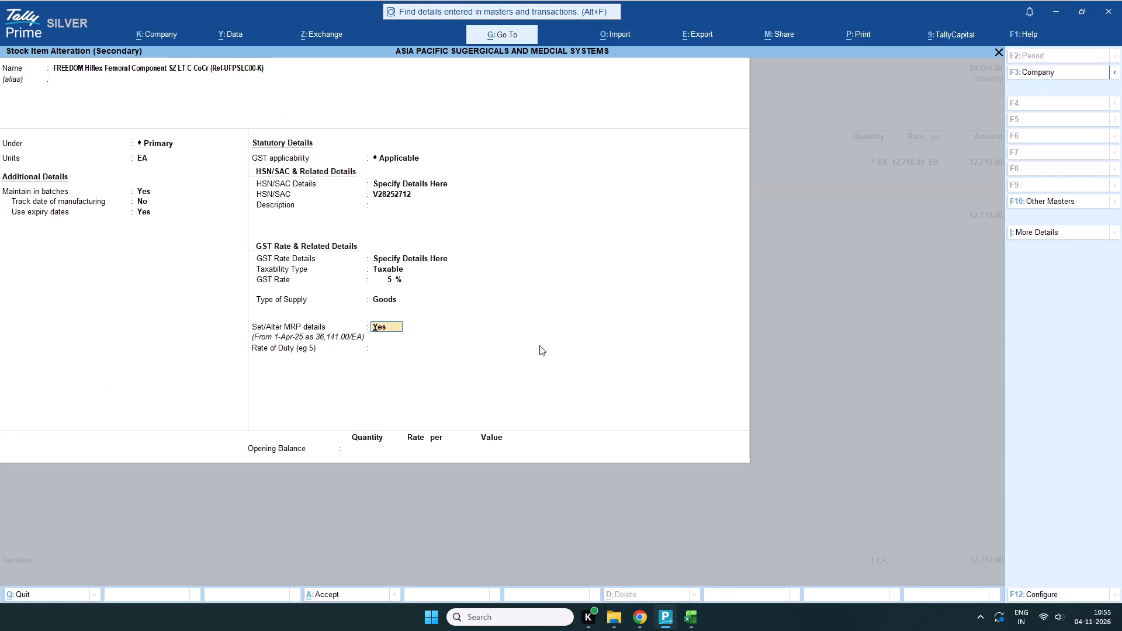
{"action": "key", "text": "Return"}
{"action": "key", "text": "Return"}
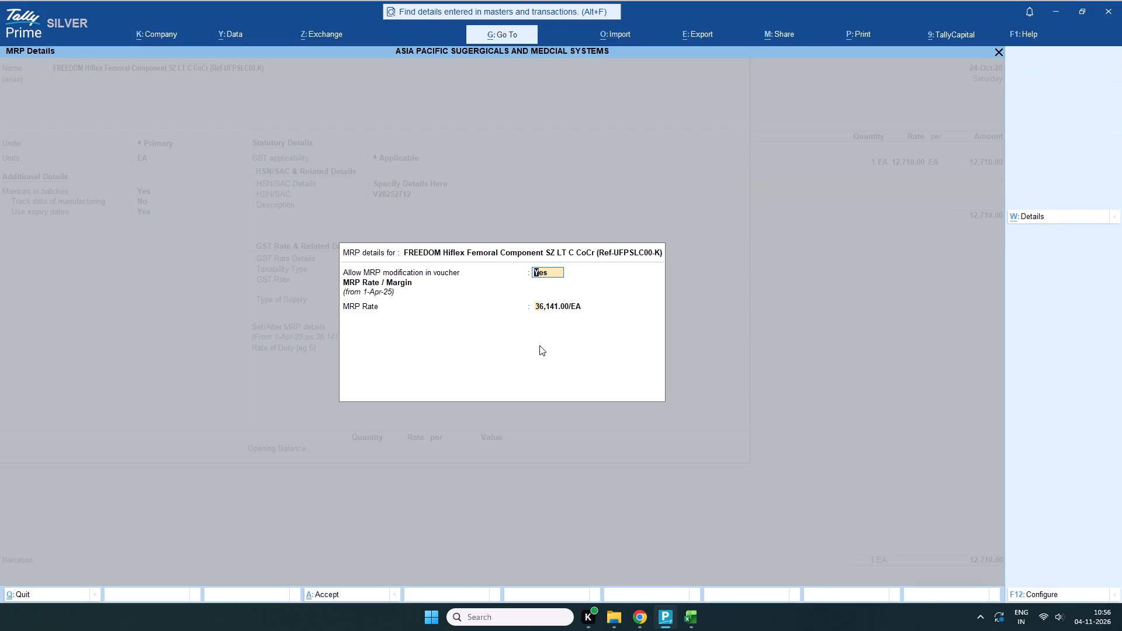
{"action": "key", "text": "Return"}
{"action": "key", "text": "Return"}
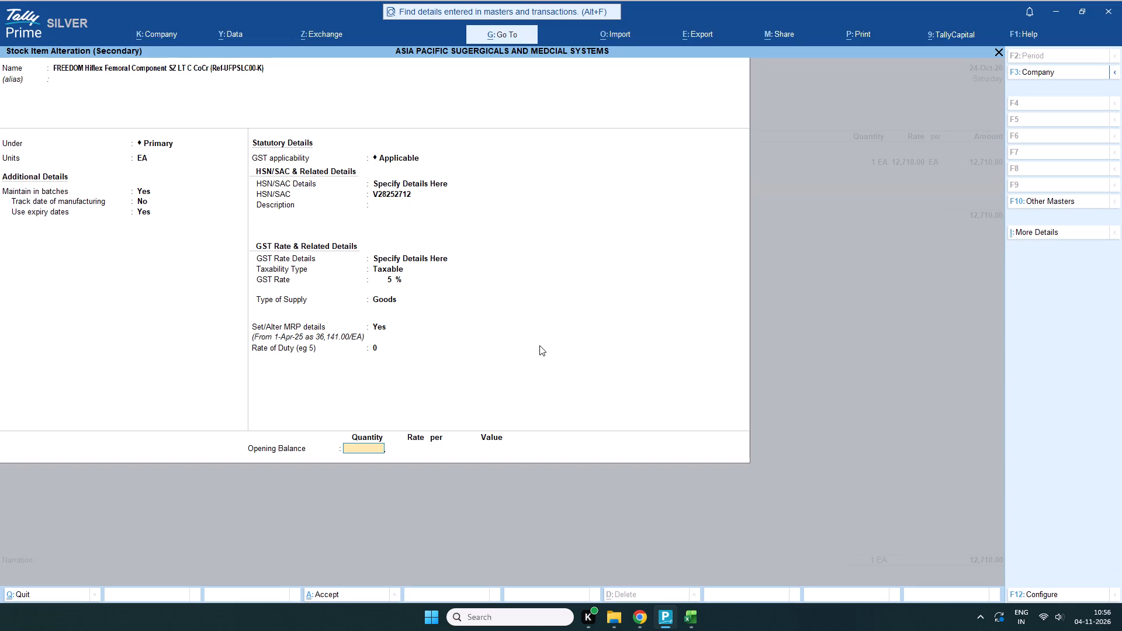
{"action": "key", "text": "Return"}
{"action": "key", "text": "Return"}
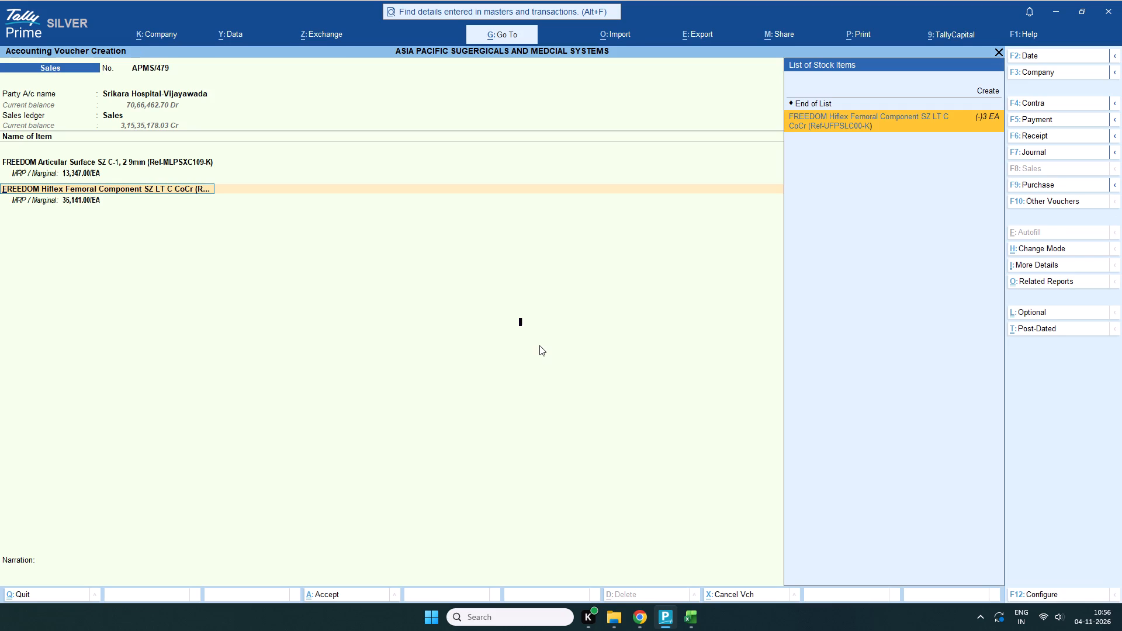
Accept the Hiflex Femoral Component in the voucher and set its allocation's tracking number to Not Applicable.
{"action": "key", "text": "Return"}
{"action": "scroll", "coordinate": [539, 345], "scroll_direction": "up", "scroll_amount": 1}
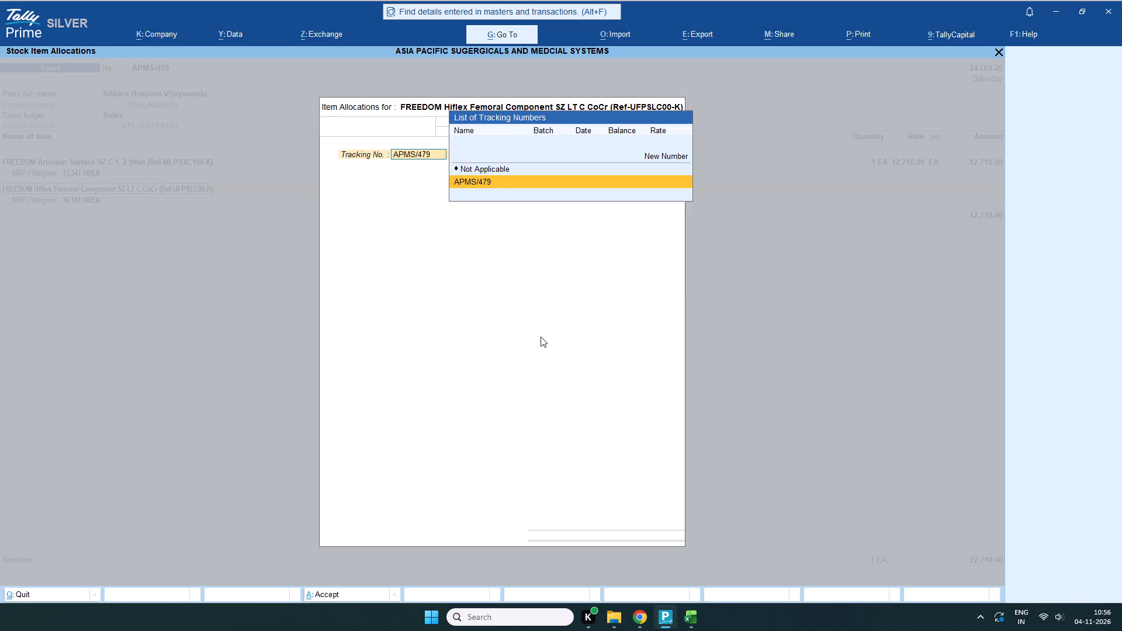
{"action": "scroll", "coordinate": [542, 334], "scroll_direction": "up", "scroll_amount": 1}
{"action": "scroll", "coordinate": [541, 341], "scroll_direction": "down", "scroll_amount": 1}
{"action": "key", "text": "Return"}
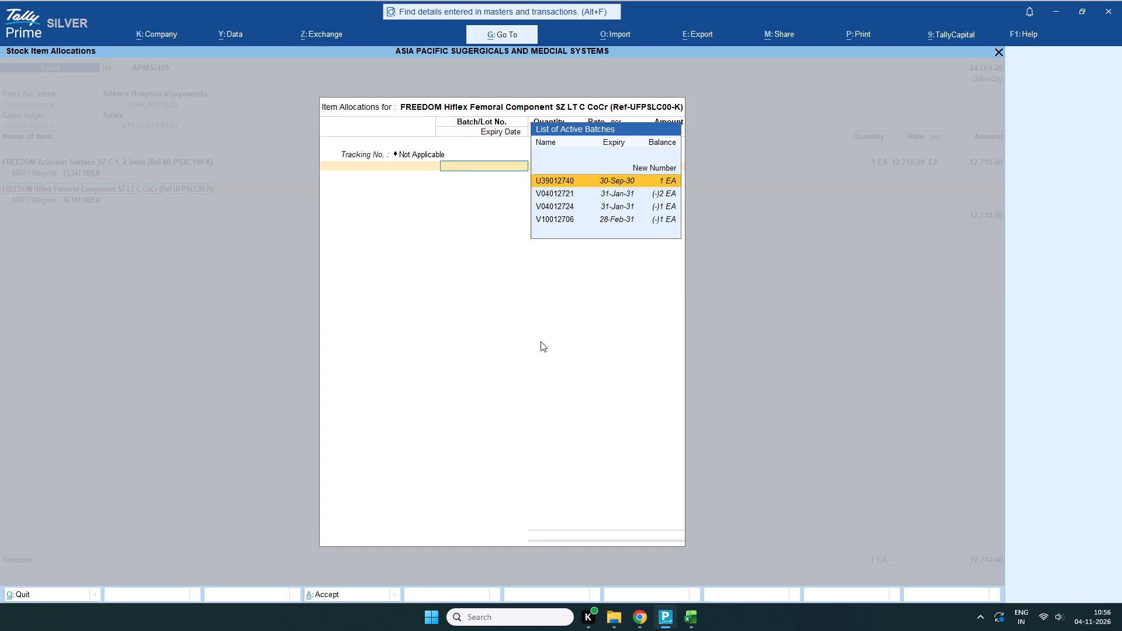
Allocate 1 EA of the Hiflex Femoral Component to lot V28252712 at the rate of 34,300.00.
{"action": "key", "text": "ctrl+v"}
{"action": "key", "text": "Return"}
{"action": "key", "text": "Return"}
{"action": "key", "text": "1"}
{"action": "key", "text": "Return"}
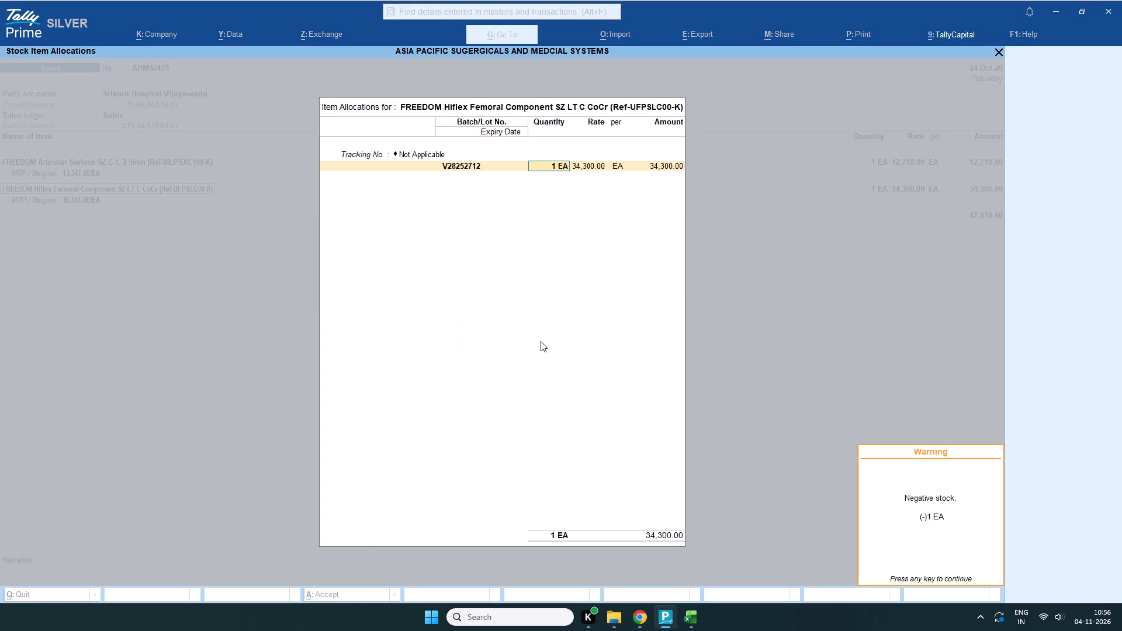
{"action": "key", "text": "Return"}
{"action": "key", "text": "Return"}
{"action": "key", "text": "Return"}
{"action": "key", "text": "Return"}
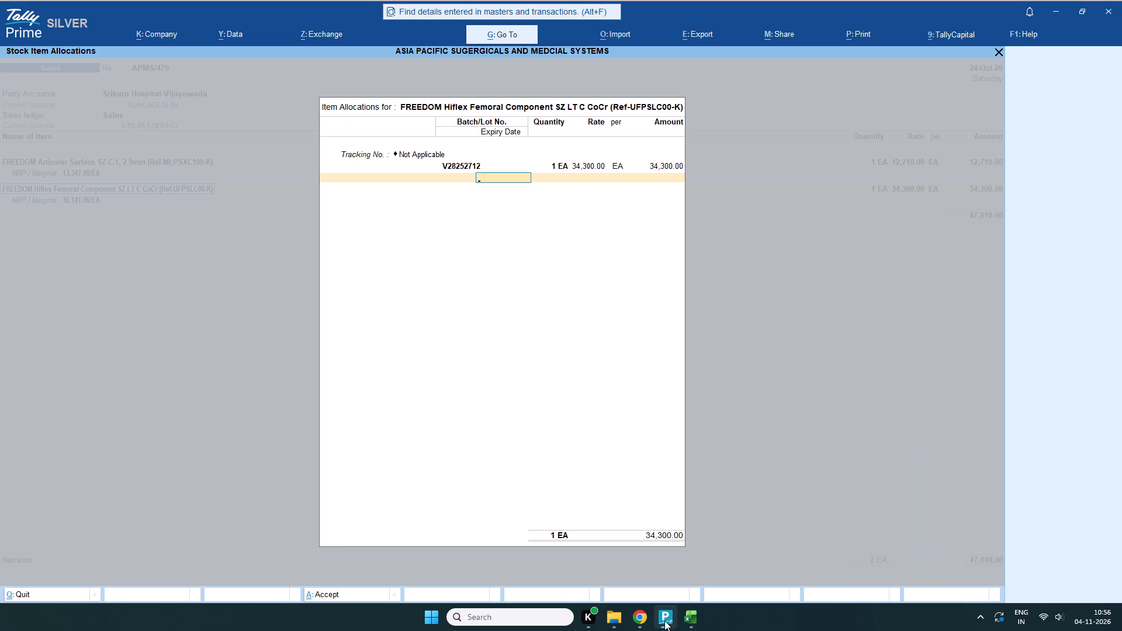
Check the Hiflex Femoral Component's expiry on invoice sheet 479, enter 30-06-2031 for its lot, and accept the voucher line.
{"action": "left_click", "coordinate": [789, 556]}
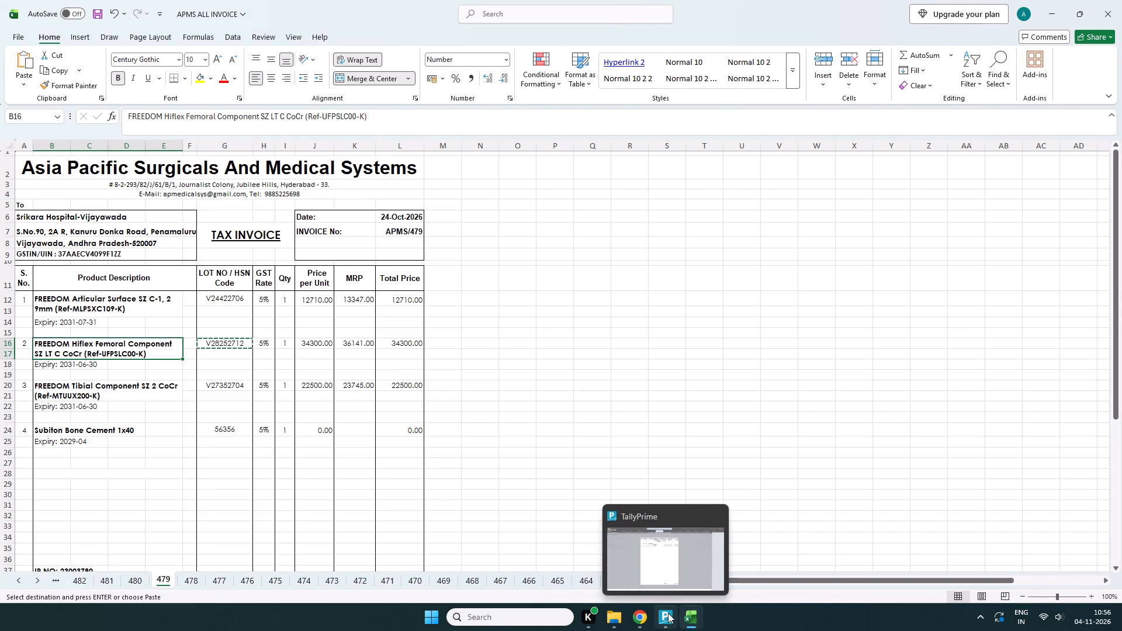
{"action": "left_click", "coordinate": [666, 556]}
{"action": "type", "text": "30-06-2031"}
{"action": "key", "text": "Return"}
{"action": "key", "text": "Return"}
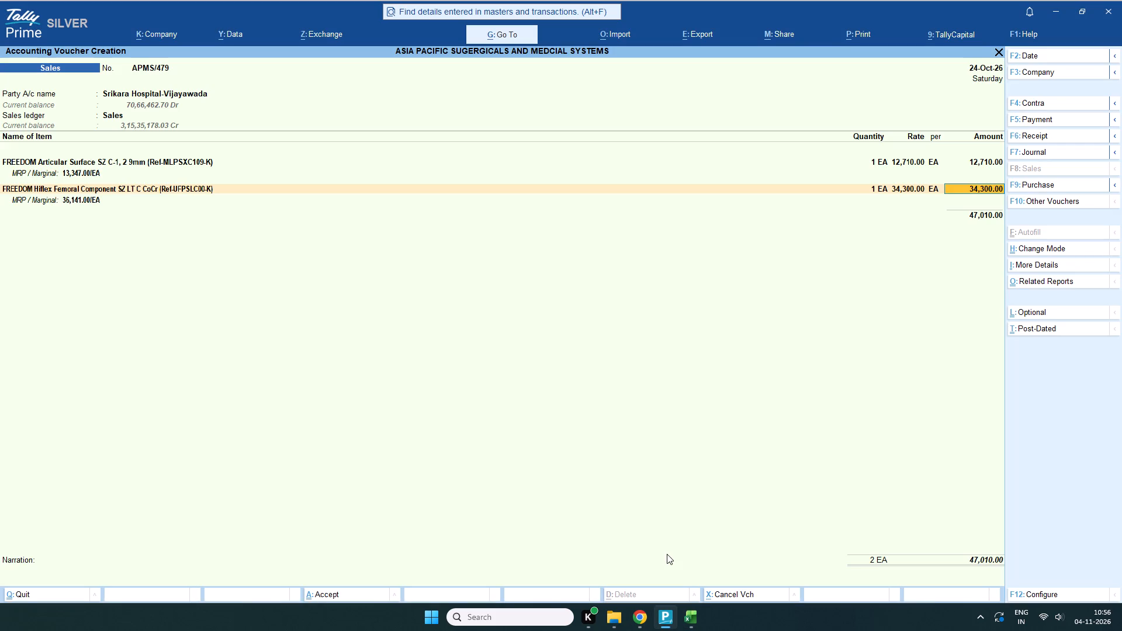
{"action": "key", "text": "Return"}
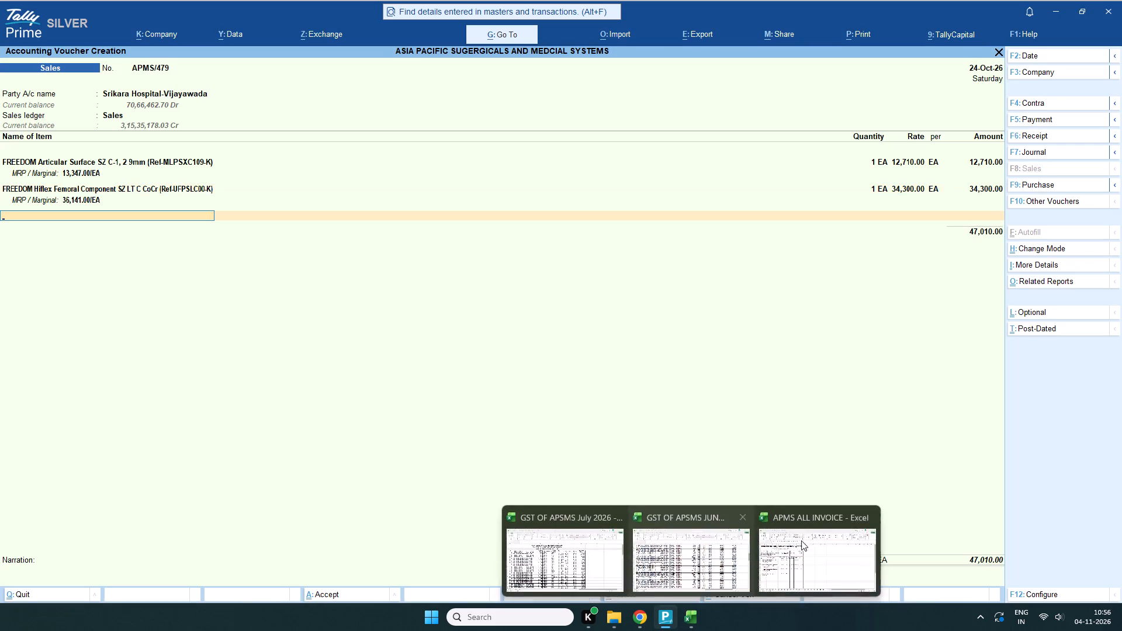
Copy Ref-MTUUX200-K from invoice sheet 479 and select the matching FREEDOM Tibial Component SZ 2 CoCr as the voucher's third item.
{"action": "left_click", "coordinate": [816, 529]}
{"action": "left_click", "coordinate": [135, 390]}
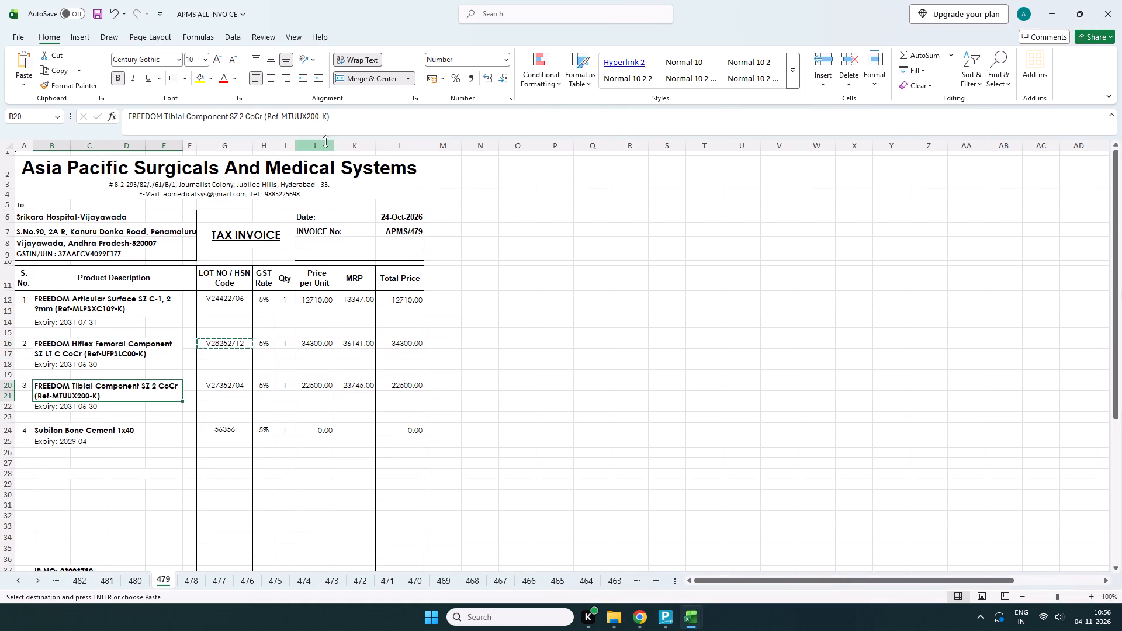
{"action": "left_click_drag", "start_coordinate": [267, 113], "coordinate": [307, 116]}
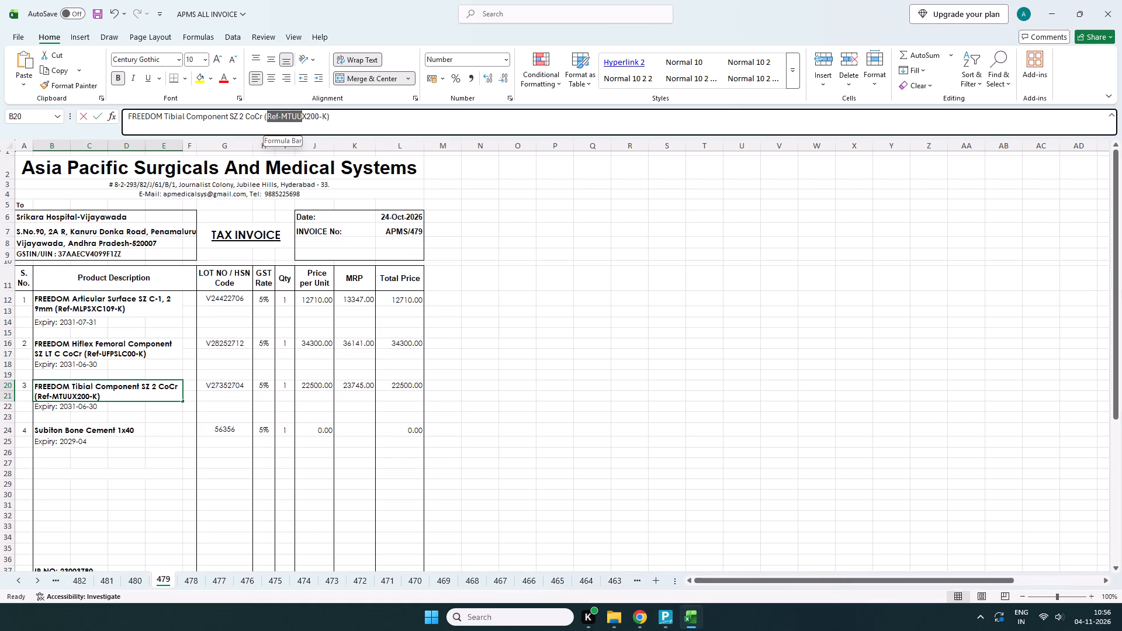
{"action": "left_click_drag", "start_coordinate": [307, 116], "coordinate": [325, 116]}
{"action": "key", "text": "ctrl+c"}
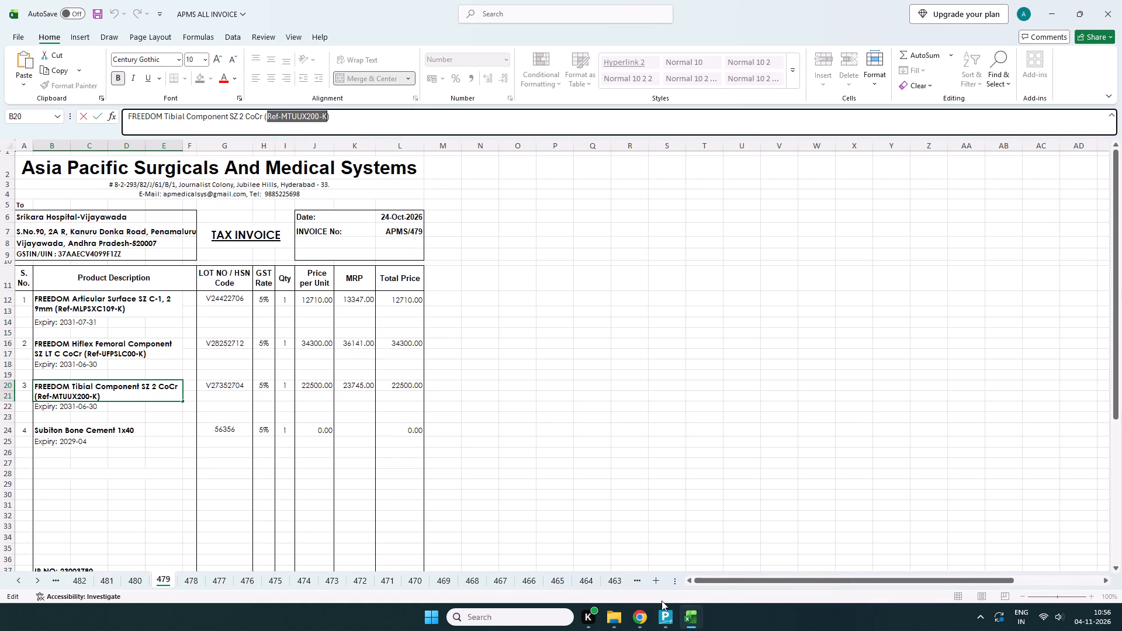
{"action": "left_click", "coordinate": [657, 570]}
{"action": "key", "text": "ctrl+v"}
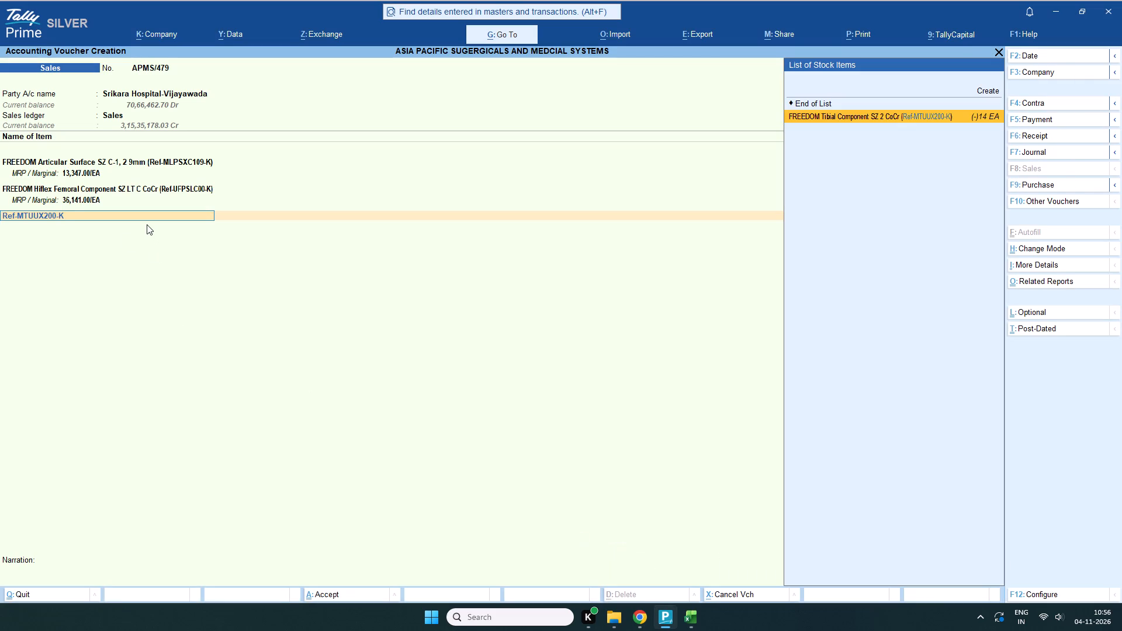
{"action": "left_click", "coordinate": [916, 112]}
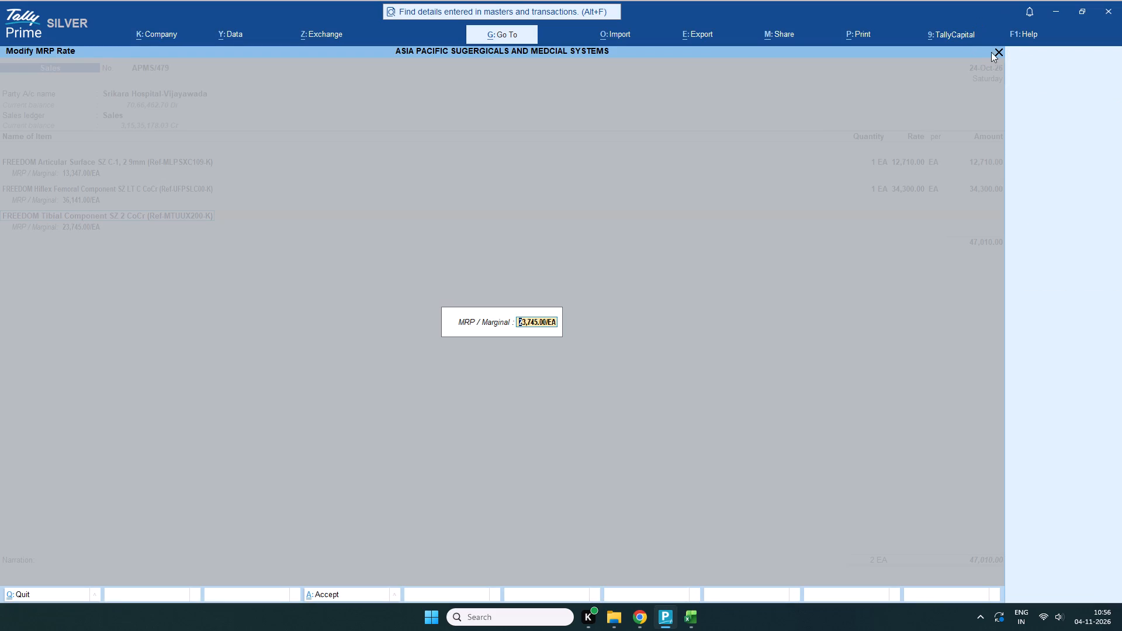
Open the Tibial Component stock item for alteration and replace its HSN/SAC with V27352704 copied from the invoice sheet.
{"action": "left_click", "coordinate": [996, 50]}
{"action": "key", "text": "ctrl+Return"}
{"action": "key", "text": "Return"}
{"action": "key", "text": "Return"}
{"action": "key", "text": "Return"}
{"action": "key", "text": "Return"}
{"action": "key", "text": "Return"}
{"action": "key", "text": "Return"}
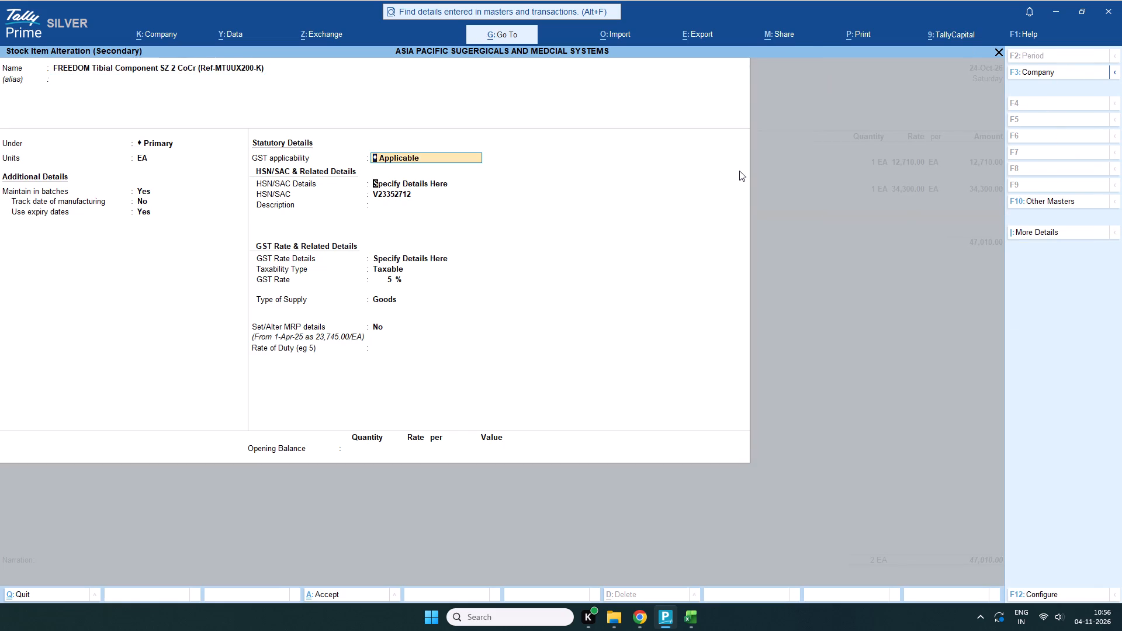
{"action": "key", "text": "Return"}
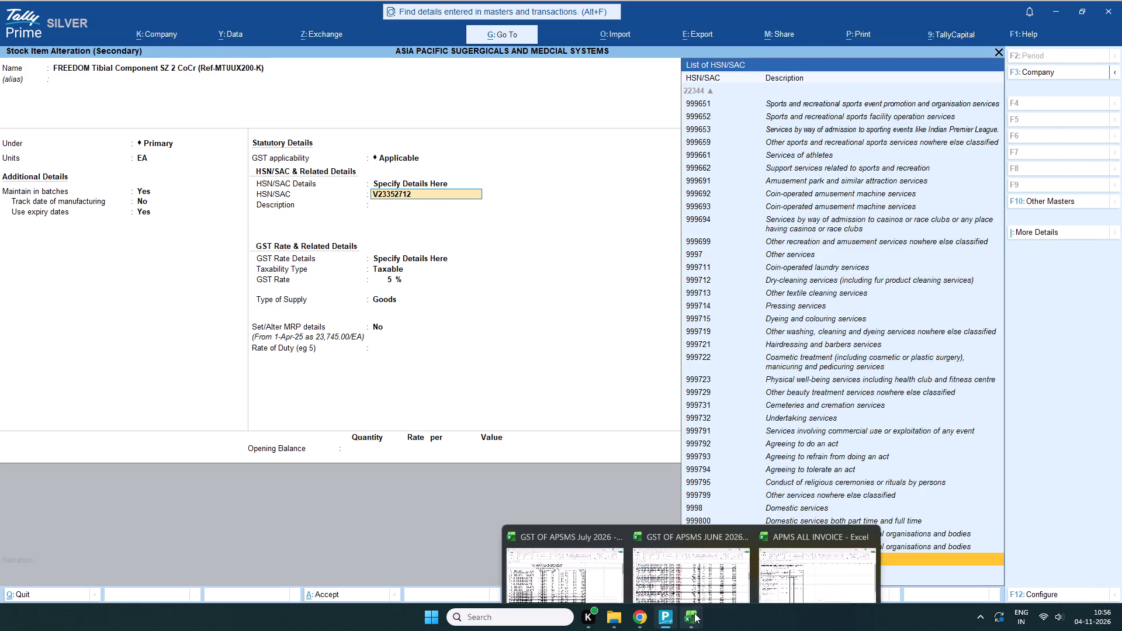
{"action": "left_click", "coordinate": [823, 552]}
{"action": "left_click", "coordinate": [228, 386]}
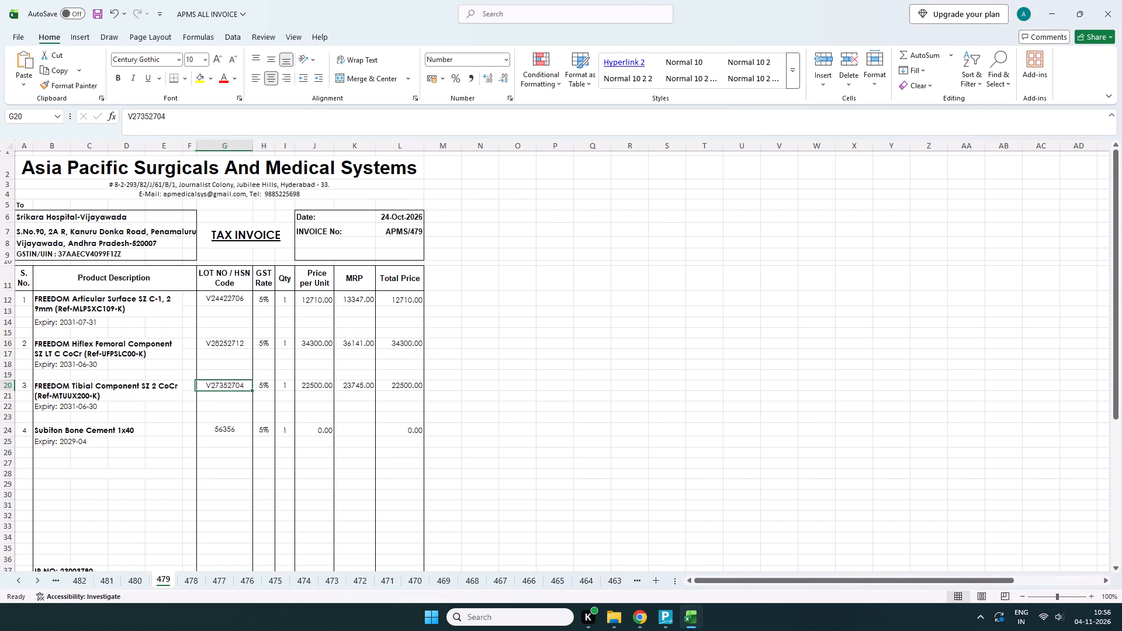
{"action": "key", "text": "ctrl+c"}
{"action": "left_click", "coordinate": [661, 545]}
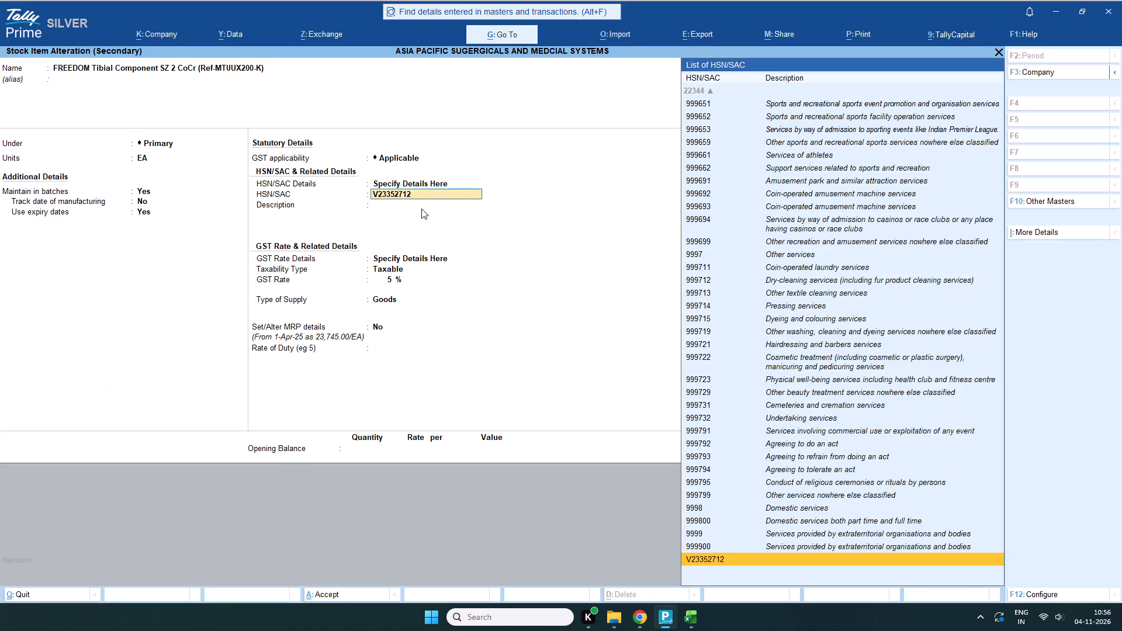
{"action": "key", "text": "ctrl+v"}
{"action": "key", "text": "Return"}
Set the Tibial Component stock item's Set/Alter MRP details to Yes, keeping its GST rate details and Goods supply type.
{"action": "key", "text": "Return"}
{"action": "key", "text": "Return"}
{"action": "key", "text": "Return"}
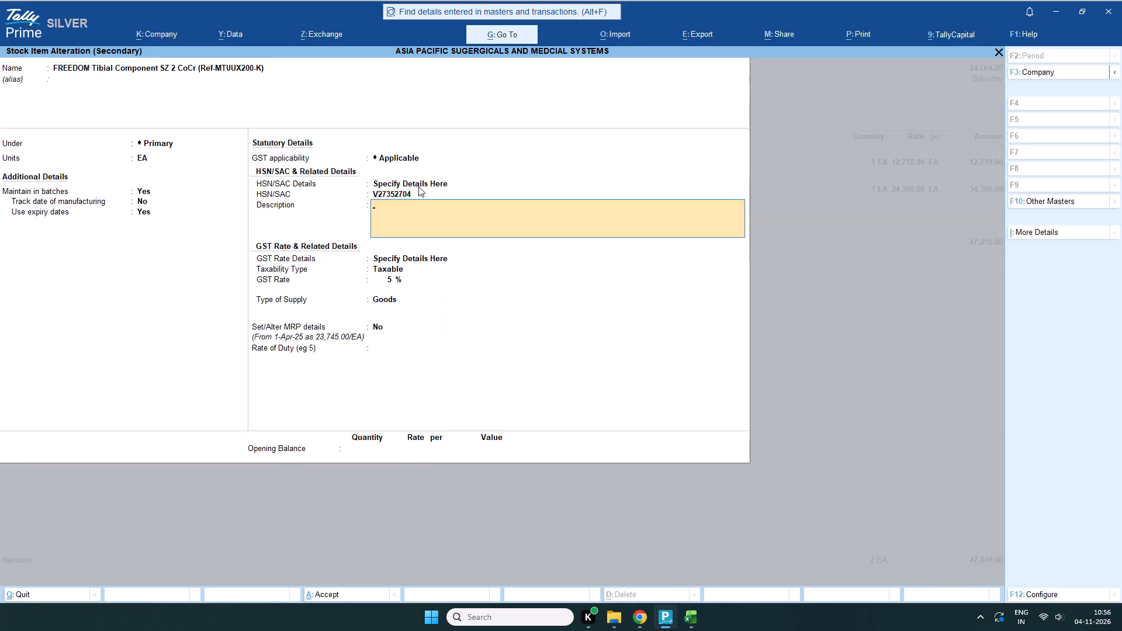
{"action": "key", "text": "Return"}
{"action": "key", "text": "Return"}
{"action": "key", "text": "Return"}
{"action": "key", "text": "Return"}
{"action": "key", "text": "Return"}
{"action": "key", "text": "Return"}
{"action": "key", "text": "Return"}
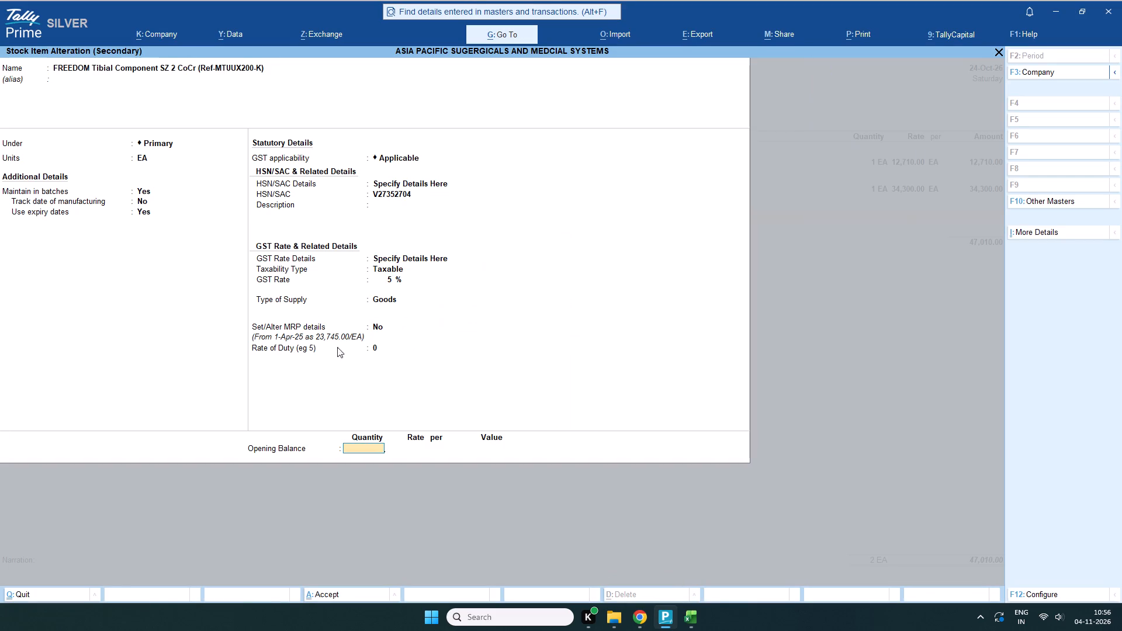
{"action": "double_click", "coordinate": [386, 327]}
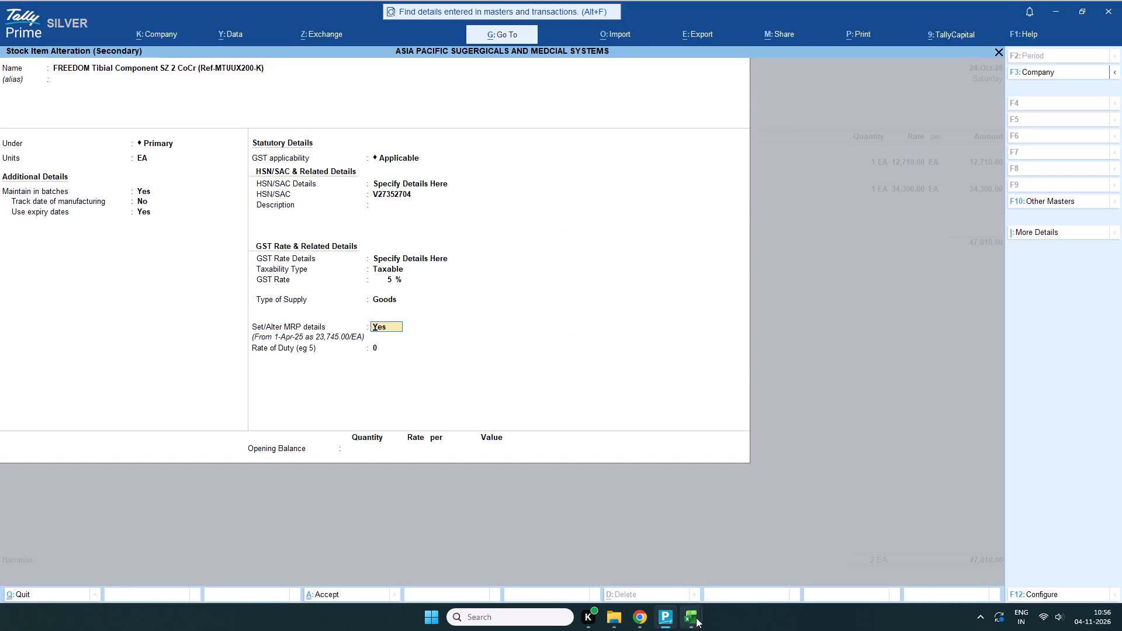
Check the item's line on invoice sheet 479, keep MRP modification allowed and the MRP rate at 23,745.00/EA, and save the stock item.
{"action": "left_click", "coordinate": [816, 562]}
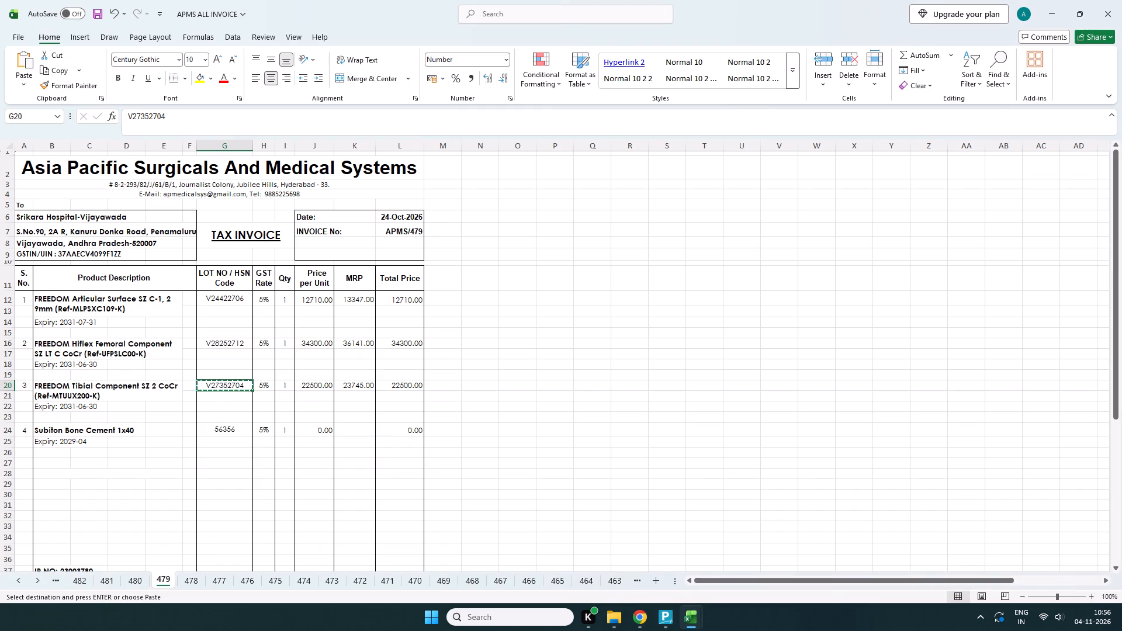
{"action": "left_click", "coordinate": [670, 553]}
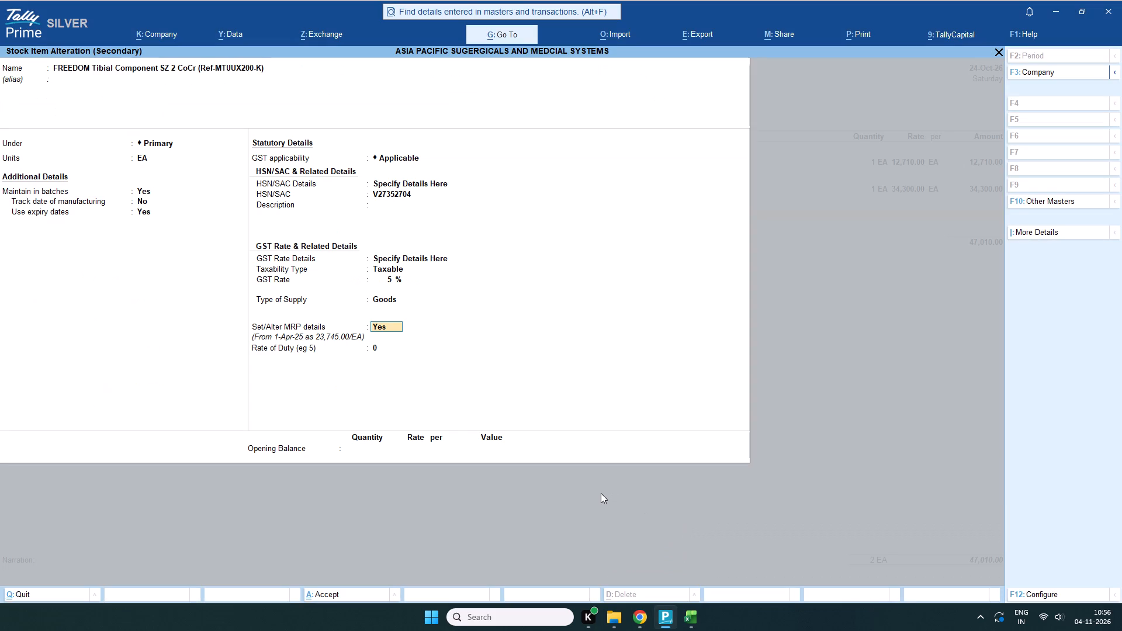
{"action": "key", "text": "Return"}
{"action": "key", "text": "Return"}
{"action": "key", "text": "Return"}
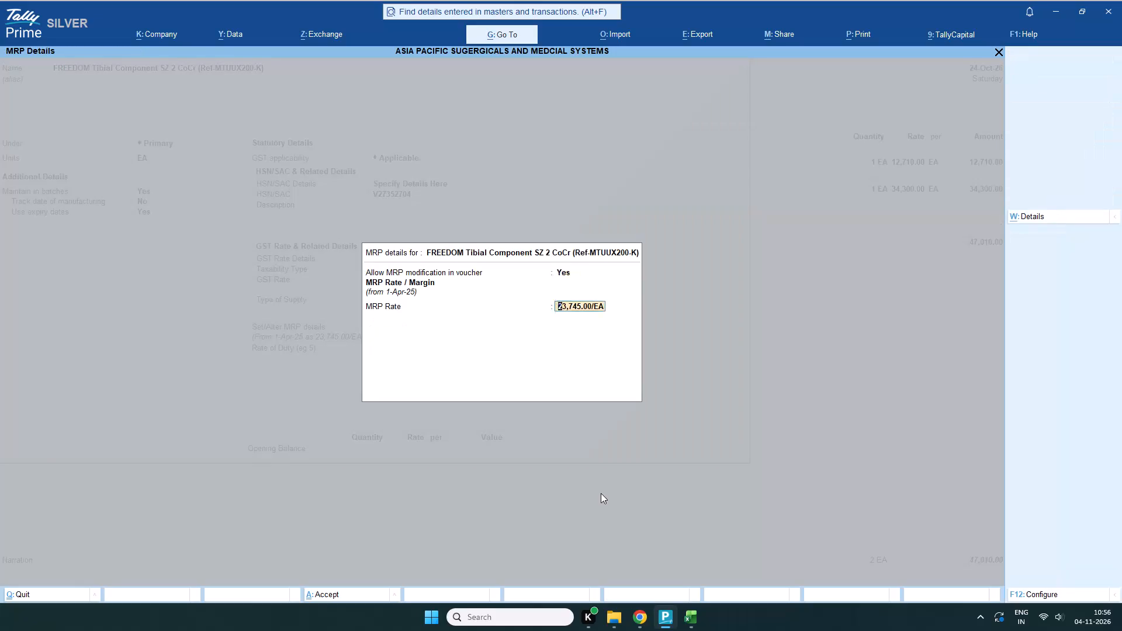
{"action": "key", "text": "Return"}
{"action": "key", "text": "Return"}
{"action": "key", "text": "Return"}
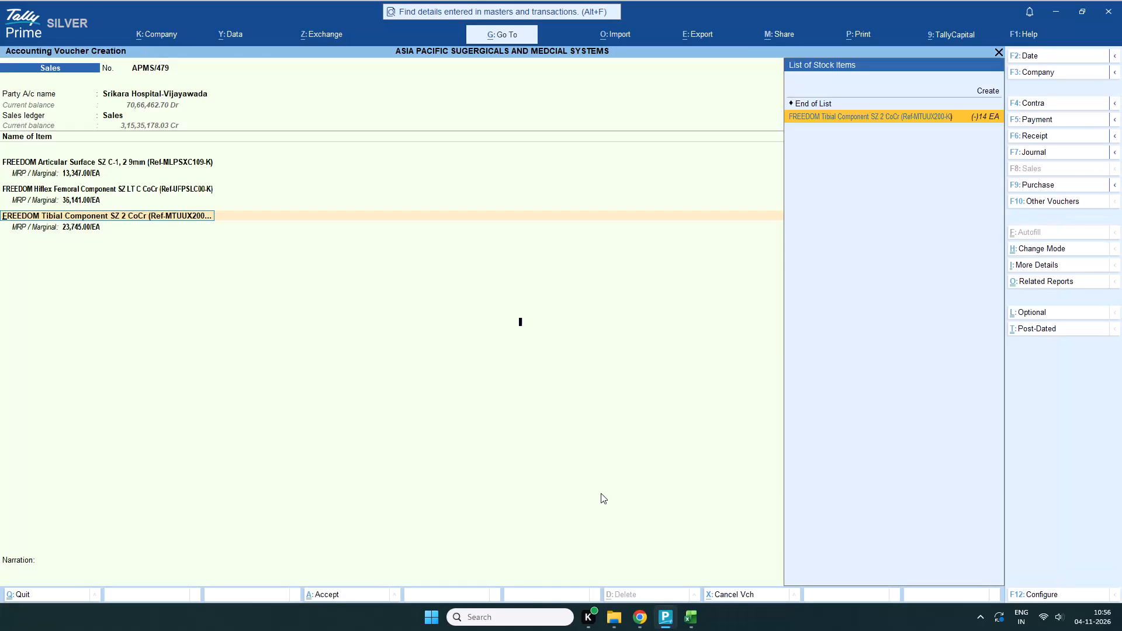
Accept the Tibial Component in the voucher and set its allocation to tracking number Not Applicable and lot V27352704.
{"action": "key", "text": "Return"}
{"action": "scroll", "coordinate": [547, 117], "scroll_direction": "up", "scroll_amount": 1}
{"action": "left_click", "coordinate": [533, 172]}
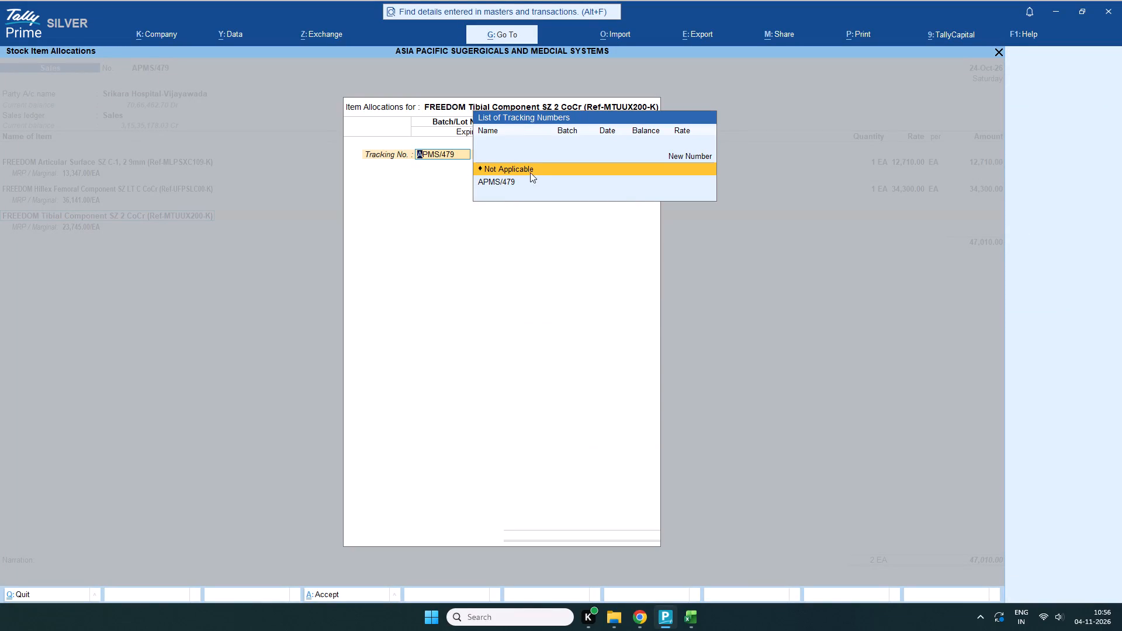
{"action": "key", "text": "ctrl+v"}
{"action": "key", "text": "Return"}
{"action": "key", "text": "Return"}
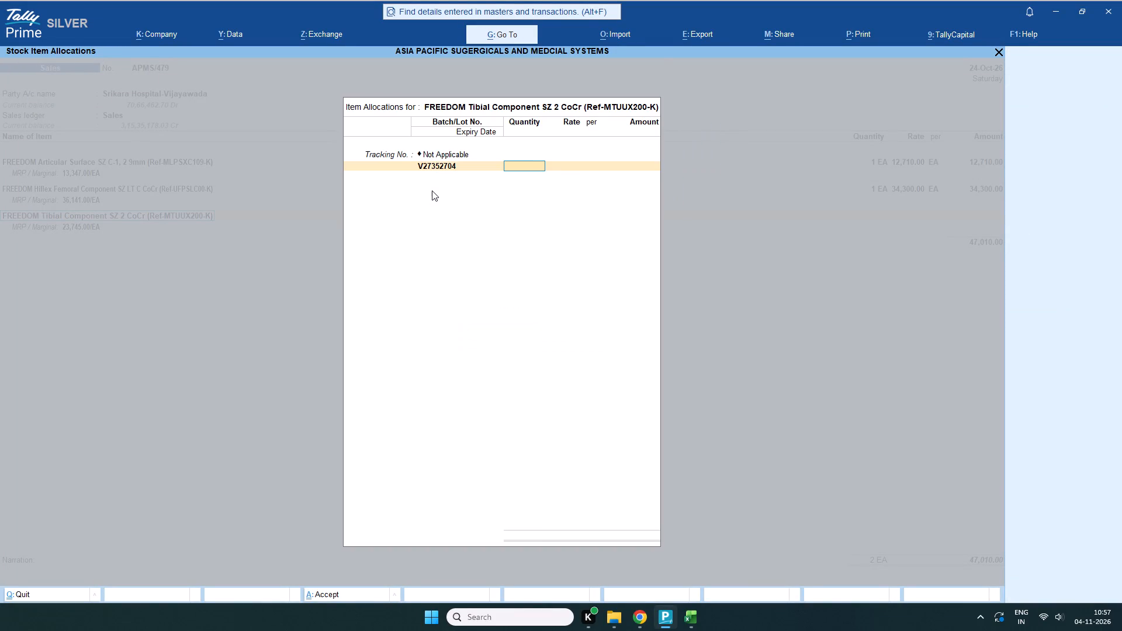
Set the Tibial Component's lot quantity to 1 EA and its rate to 22,500.00, as priced on invoice sheet 479.
{"action": "key", "text": "1"}
{"action": "key", "text": "Return"}
{"action": "key", "text": "Return"}
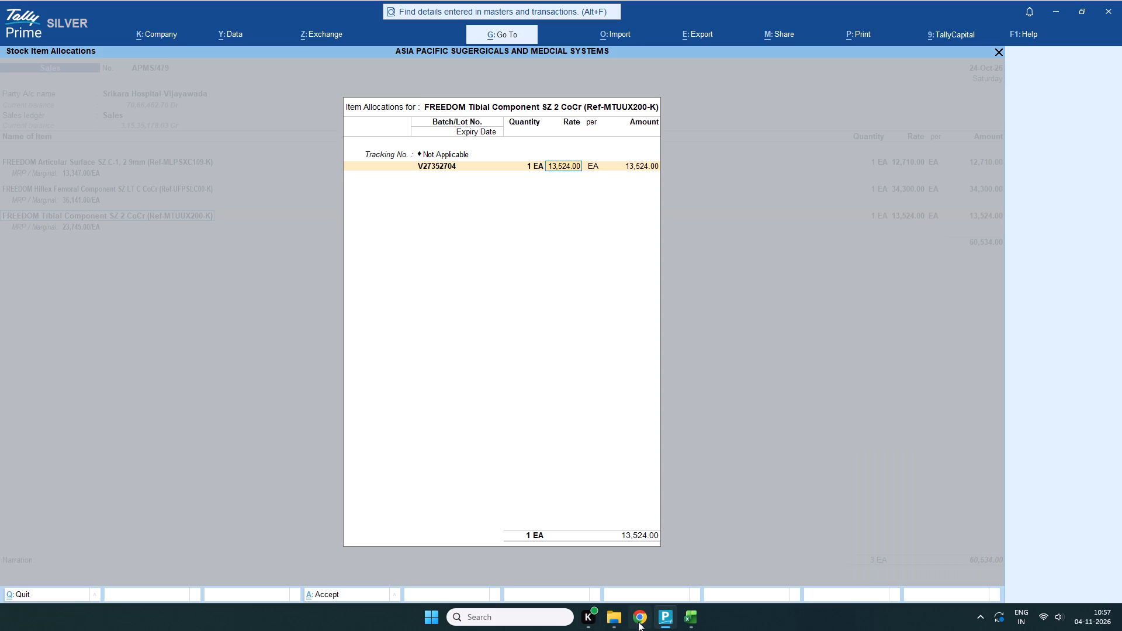
{"action": "left_click", "coordinate": [770, 554]}
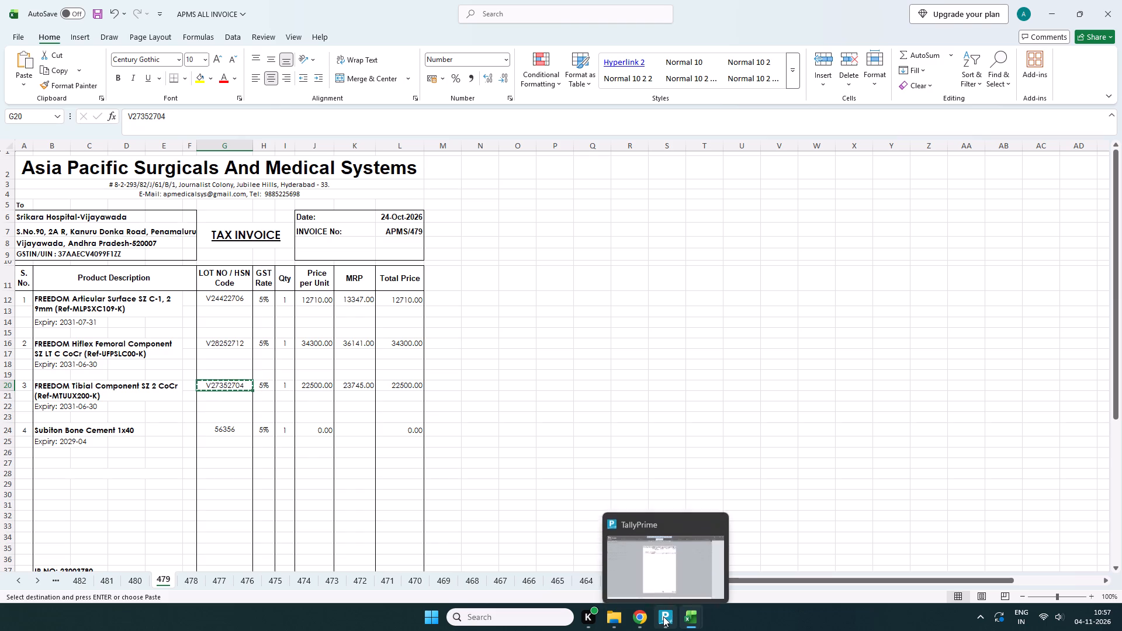
{"action": "left_click", "coordinate": [665, 554]}
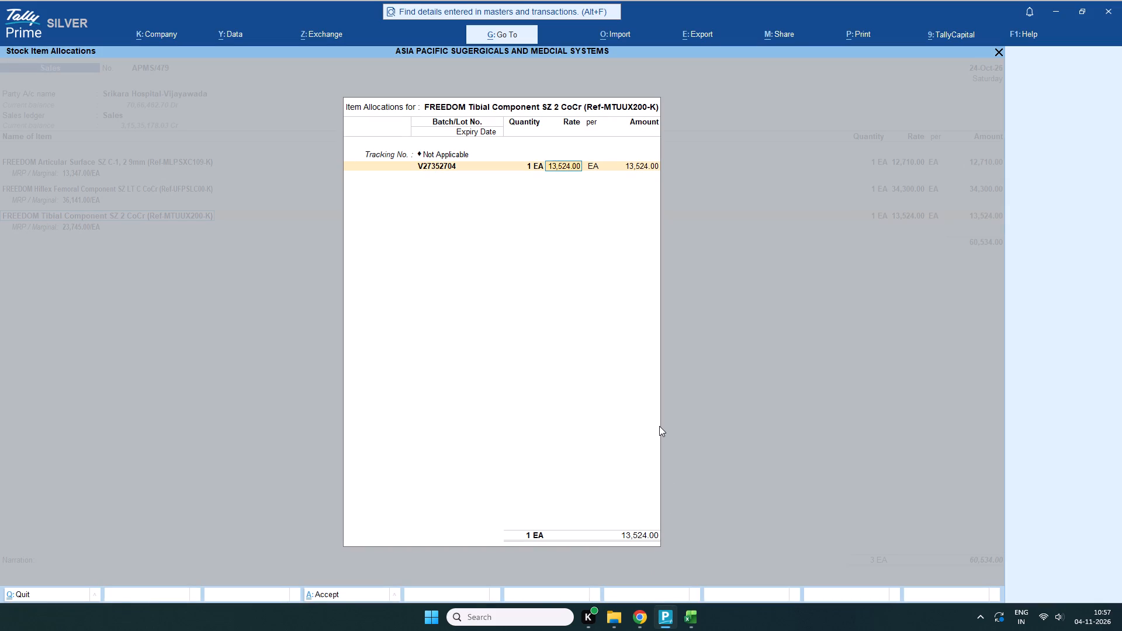
{"action": "type", "text": "22500"}
{"action": "key", "text": "Return"}
{"action": "key", "text": "Return"}
{"action": "key", "text": "Return"}
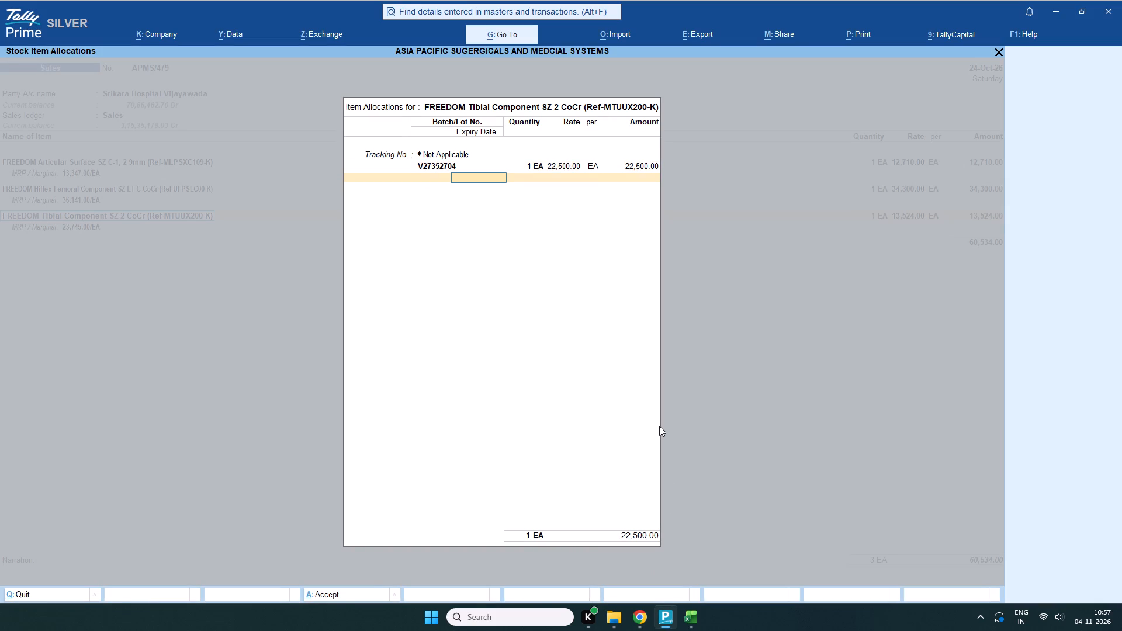
Check the Tibial Component's expiry on invoice sheet 479, enter 30-06-2031 for its lot, and accept the voucher line.
{"action": "left_click", "coordinate": [735, 552]}
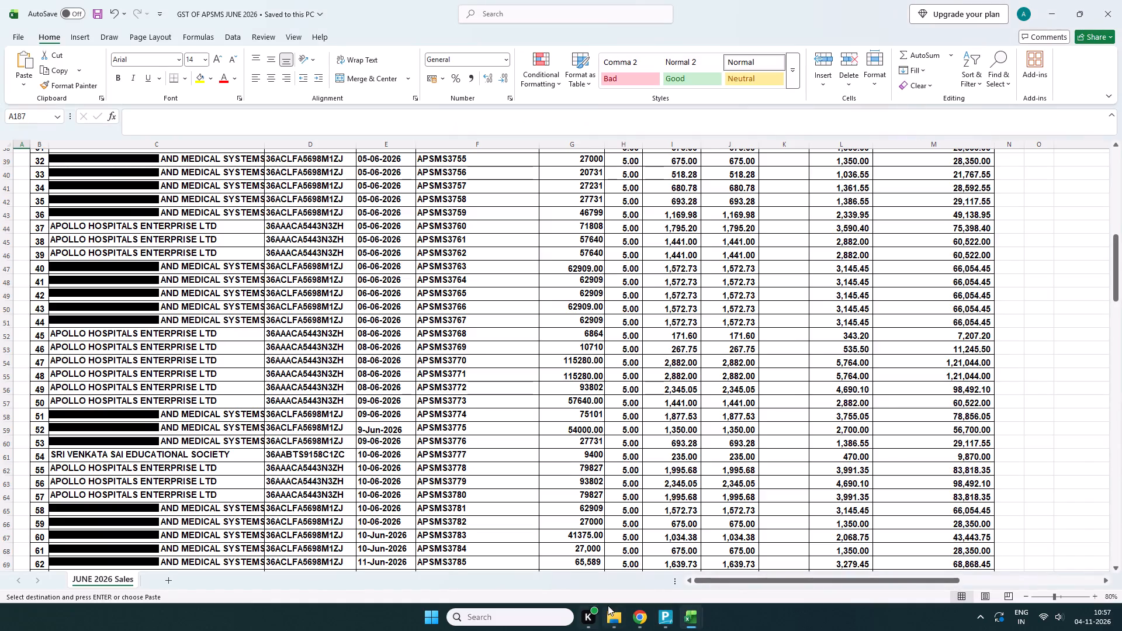
{"action": "left_click", "coordinate": [808, 557]}
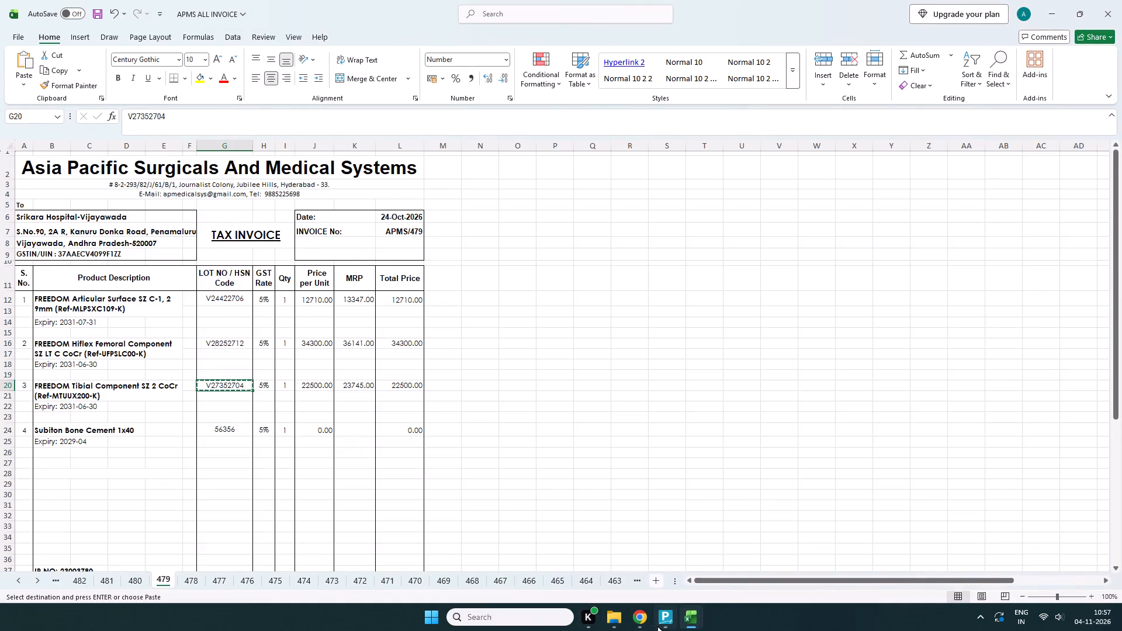
{"action": "left_click", "coordinate": [689, 549]}
{"action": "type", "text": "30-06-2031"}
{"action": "key", "text": "Return"}
{"action": "key", "text": "Return"}
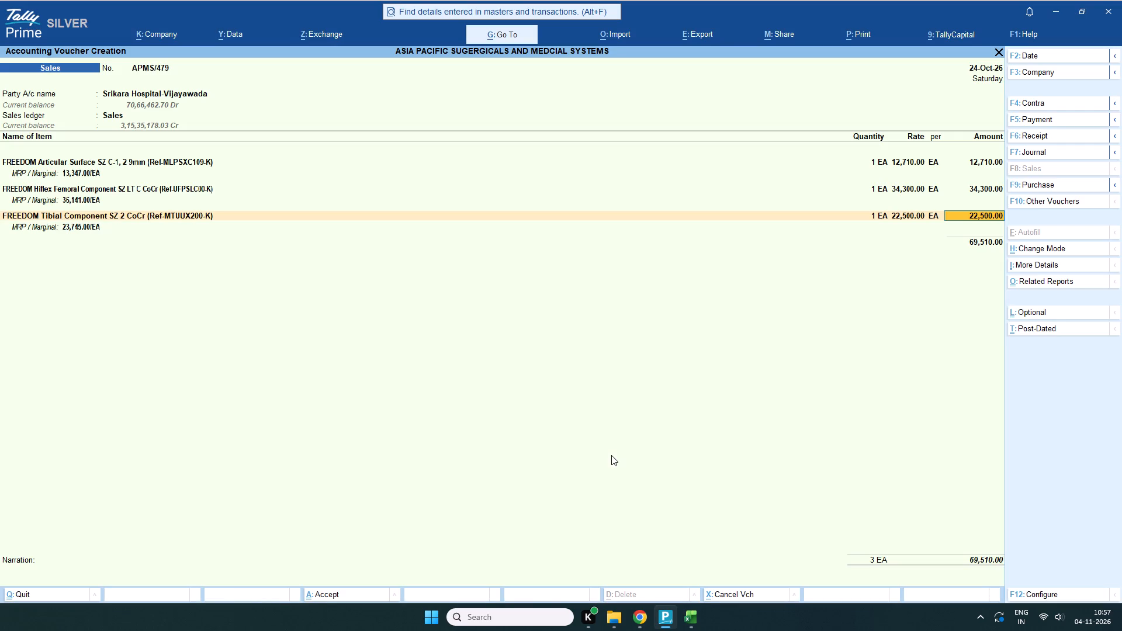
{"action": "key", "text": "Return"}
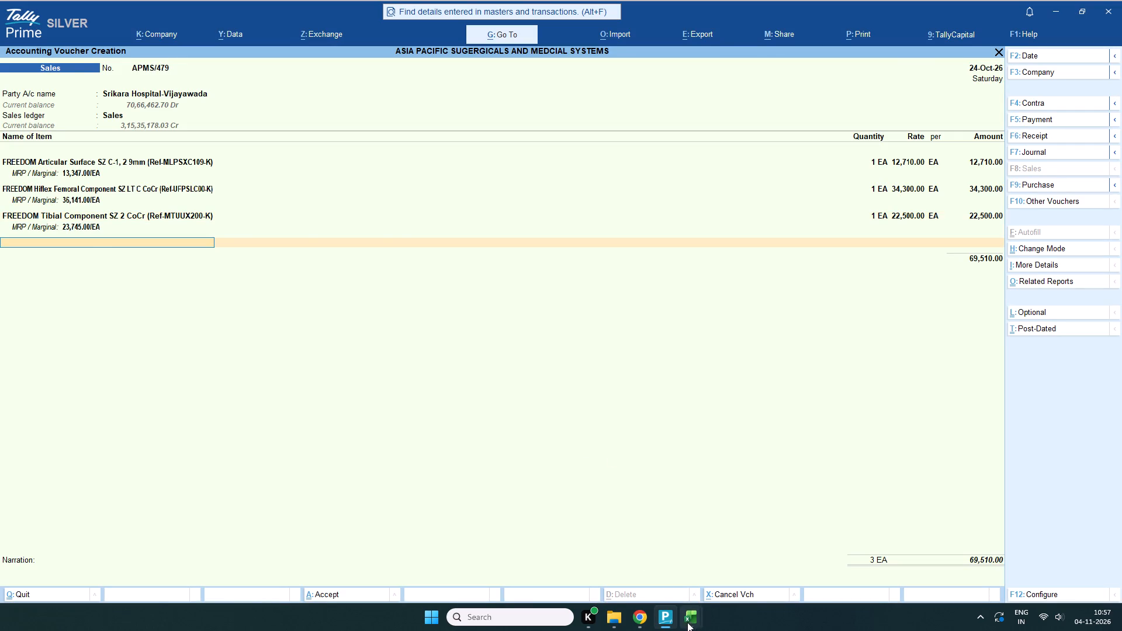
Copy the fourth product name from invoice sheet 479 and select Subiton Bone Cement 1x40 as the next voucher item.
{"action": "left_click", "coordinate": [794, 544]}
{"action": "scroll", "coordinate": [603, 430], "scroll_direction": "down", "scroll_amount": 1}
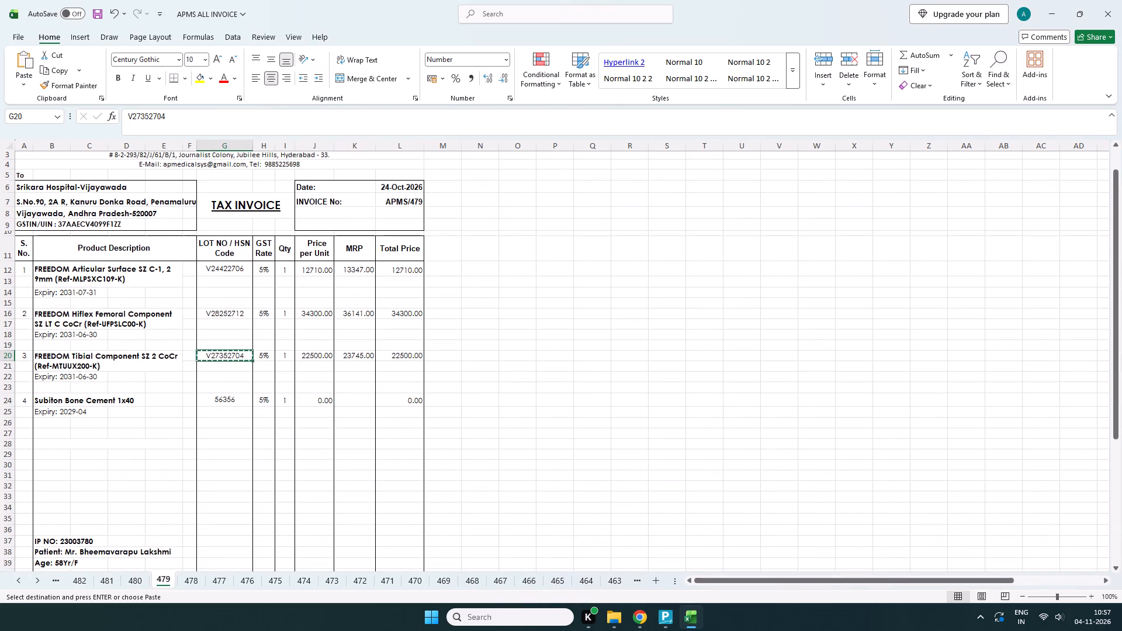
{"action": "left_click", "coordinate": [138, 398]}
{"action": "left_click", "coordinate": [40, 398]}
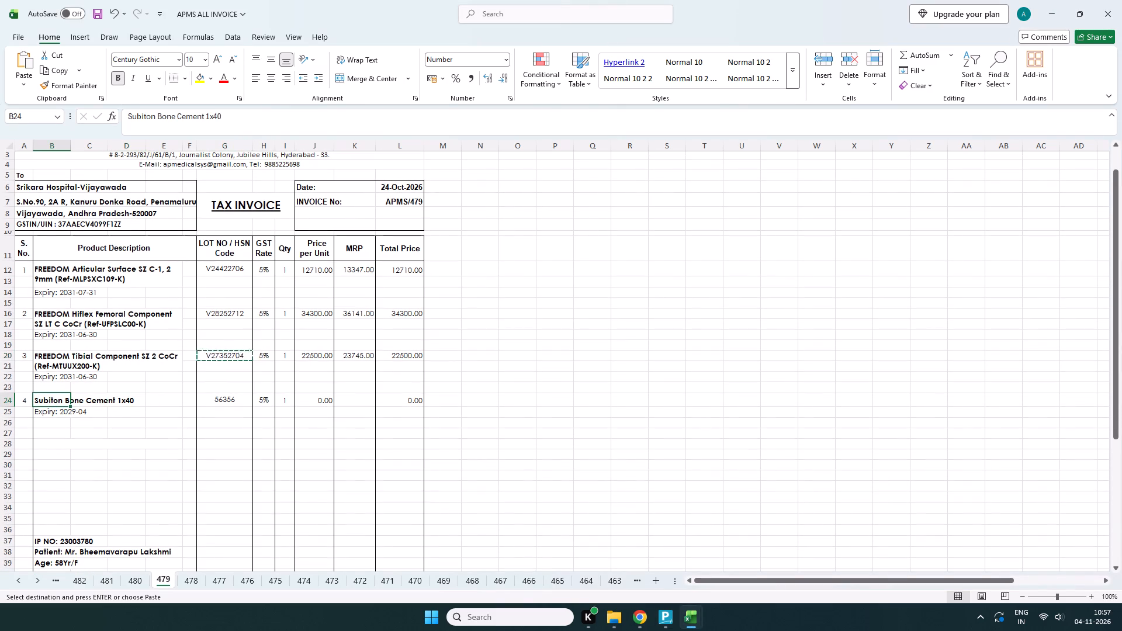
{"action": "left_click_drag", "start_coordinate": [126, 115], "coordinate": [227, 117]}
{"action": "key", "text": "ctrl+c"}
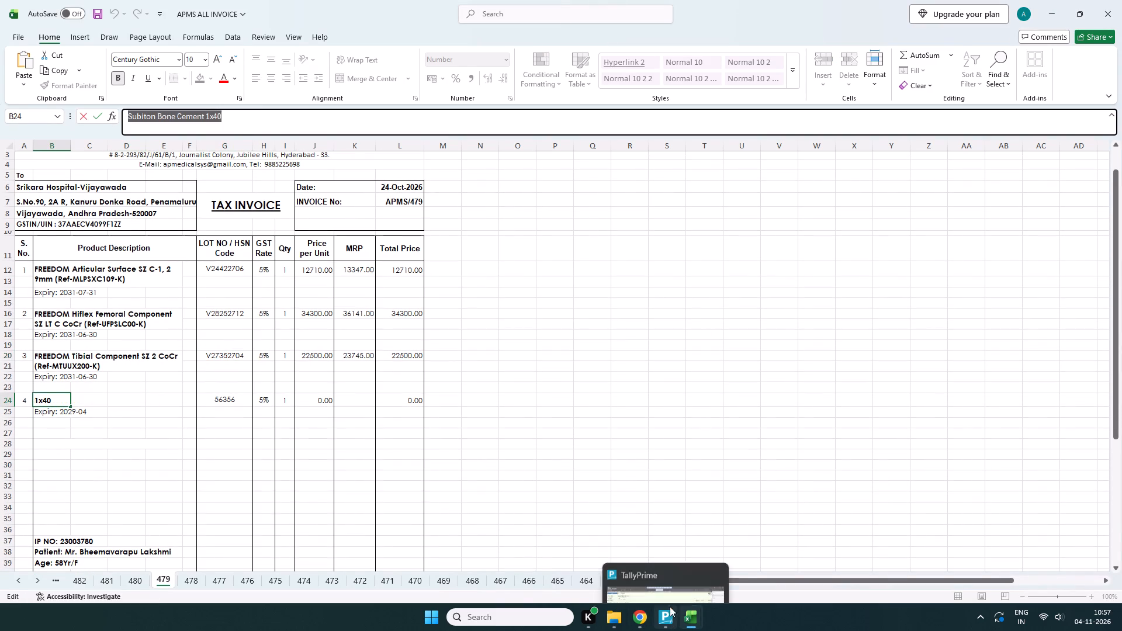
{"action": "left_click_drag", "start_coordinate": [675, 564], "coordinate": [670, 563]}
{"action": "key", "text": "ctrl+v"}
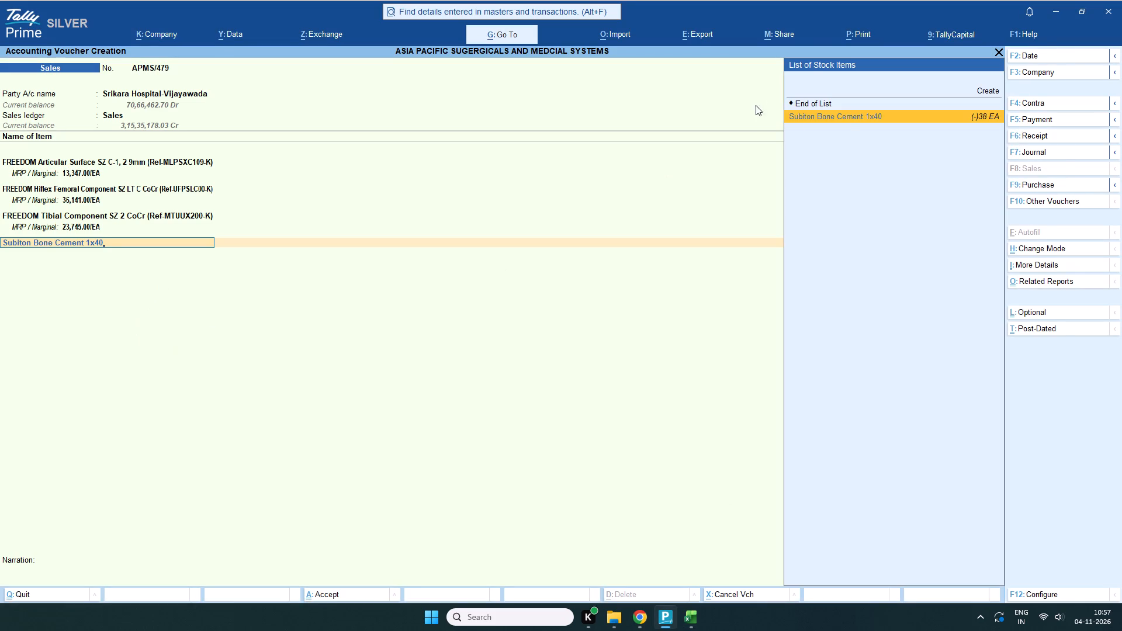
{"action": "left_click", "coordinate": [846, 108]}
{"action": "scroll", "coordinate": [841, 116], "scroll_direction": "down", "scroll_amount": 2}
{"action": "double_click", "coordinate": [840, 116]}
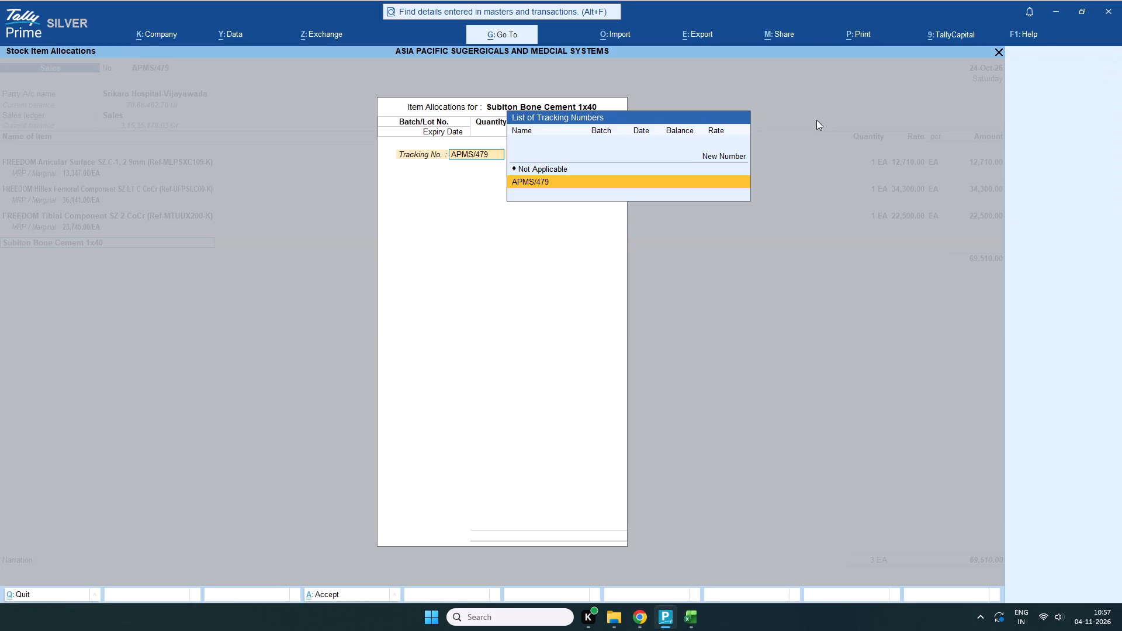
Open the Subiton Bone Cement 1x40 stock item for alteration and replace its HSN/SAC with 56356 copied from invoice sheet 479.
{"action": "left_click", "coordinate": [999, 50]}
{"action": "key", "text": "ctrl+Return"}
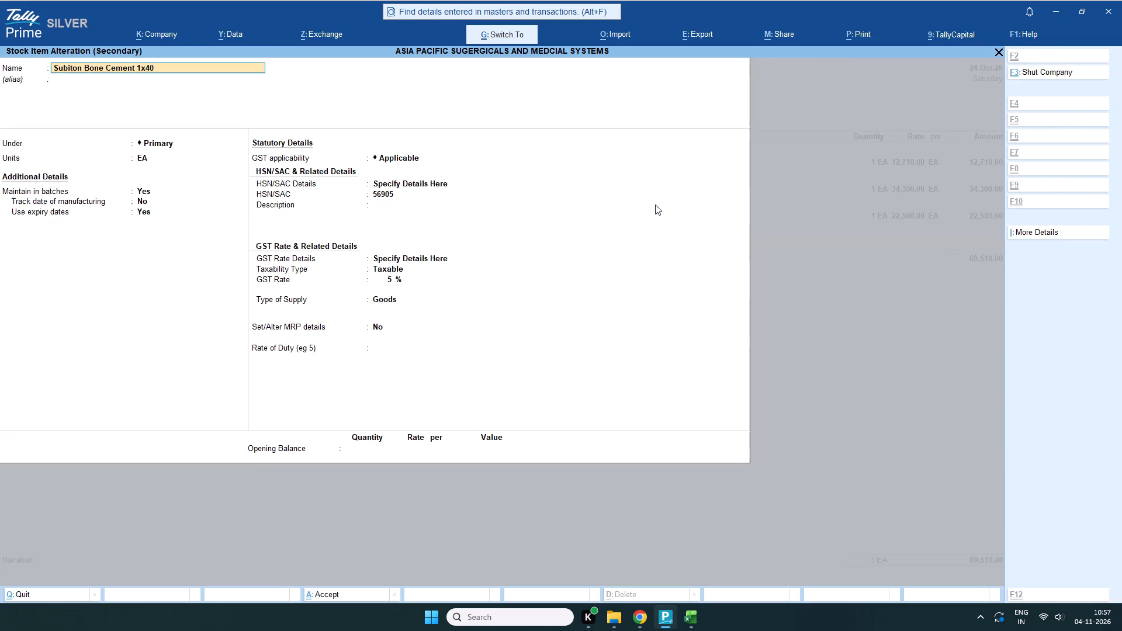
{"action": "key", "text": "Return"}
{"action": "key", "text": "Return"}
{"action": "key", "text": "Return"}
{"action": "key", "text": "Return"}
{"action": "key", "text": "Return"}
{"action": "key", "text": "Return"}
{"action": "key", "text": "Return"}
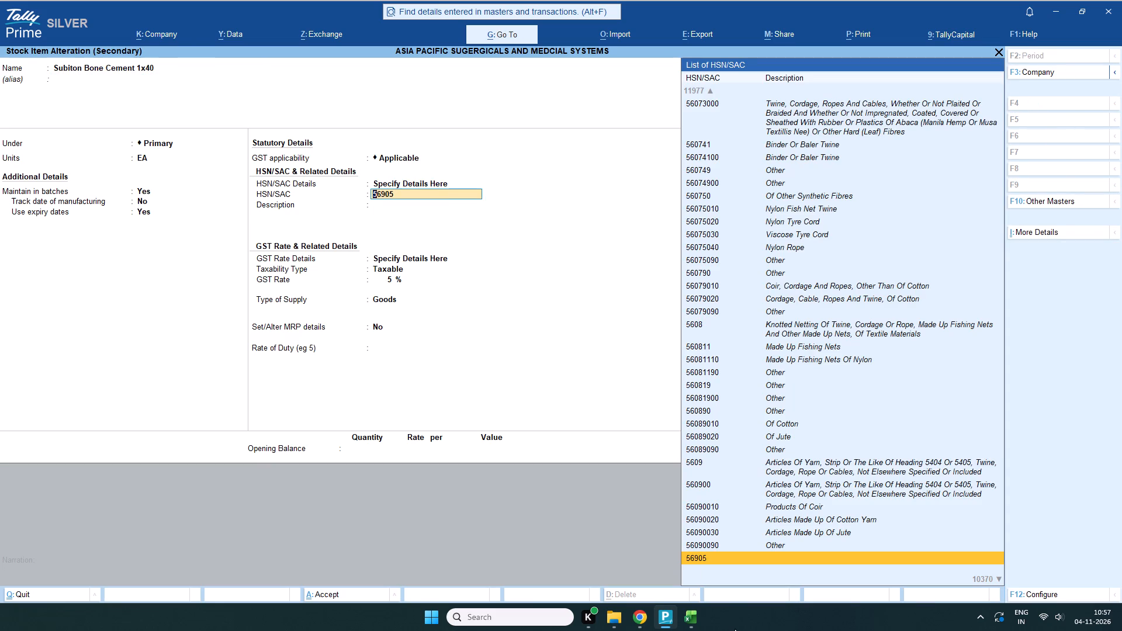
{"action": "left_click", "coordinate": [785, 544]}
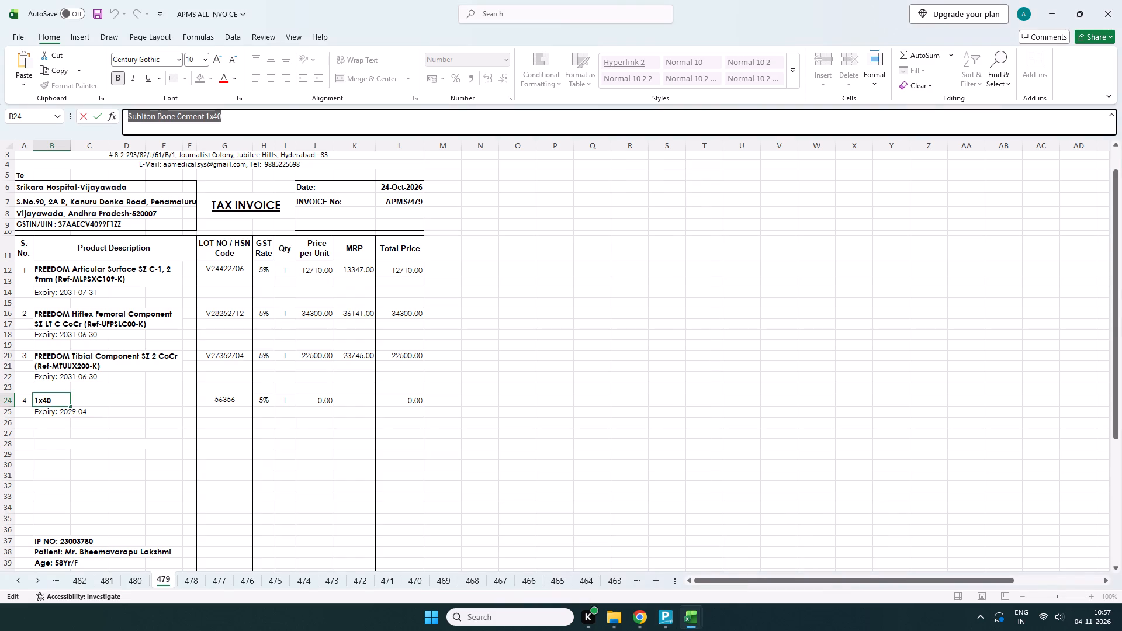
{"action": "left_click", "coordinate": [219, 400]}
{"action": "key", "text": "ctrl+c"}
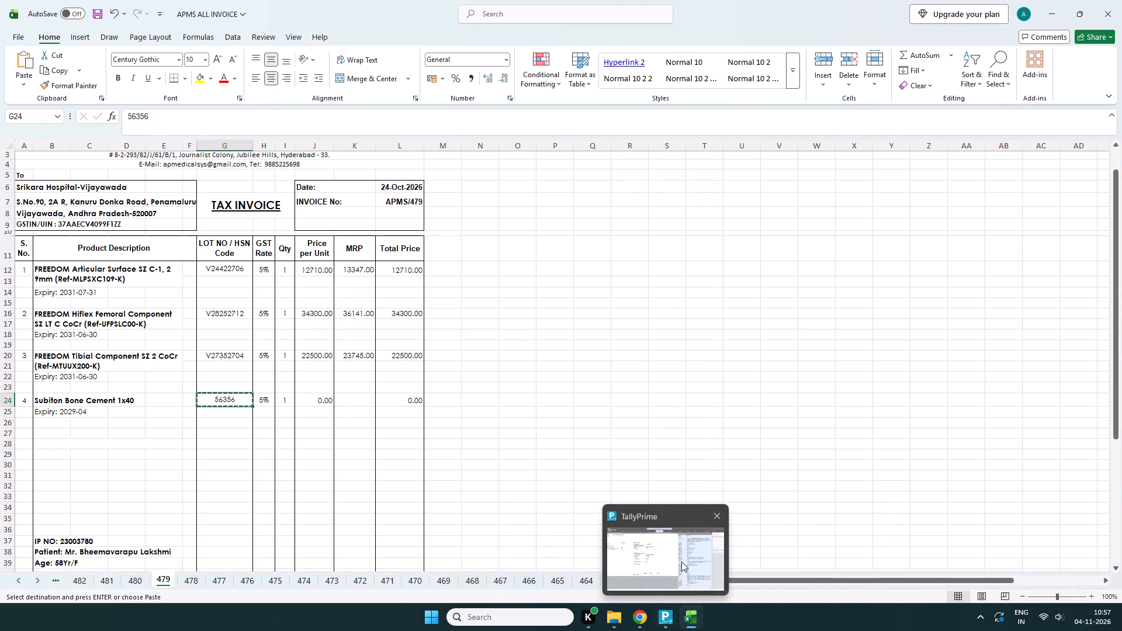
{"action": "left_click", "coordinate": [652, 554]}
{"action": "key", "text": "ctrl+v"}
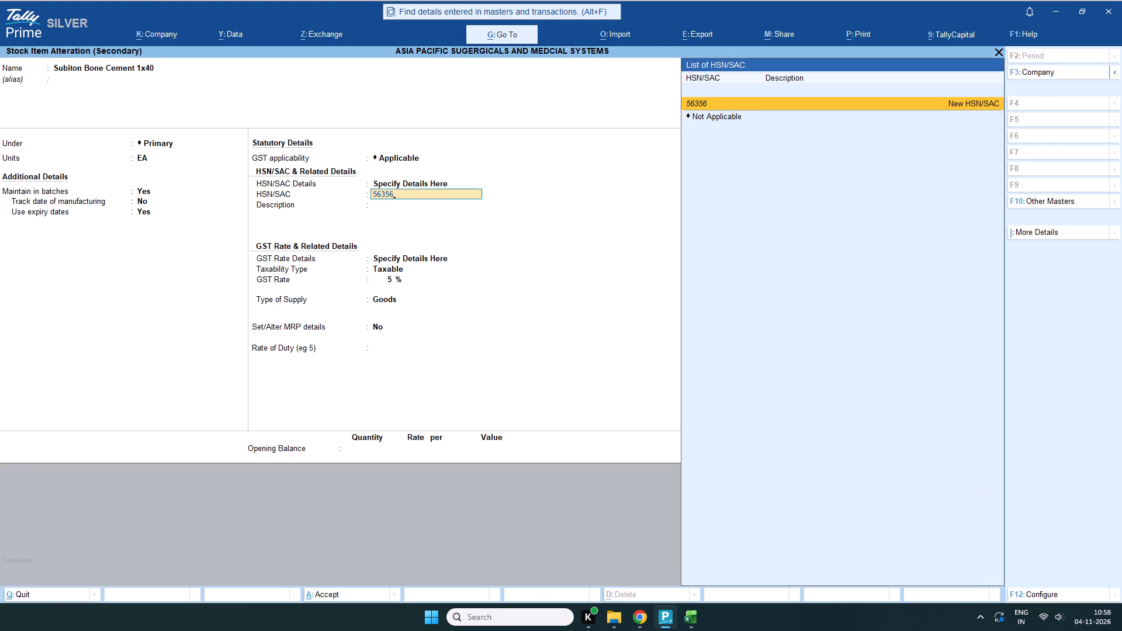
Accept the remaining Subiton Bone Cement 1x40 details as they stand and save the stock item alteration.
{"action": "key", "text": "Return"}
{"action": "key", "text": "Return"}
{"action": "key", "text": "Return"}
{"action": "key", "text": "Return"}
{"action": "key", "text": "Return"}
{"action": "key", "text": "Return"}
{"action": "key", "text": "Return"}
{"action": "key", "text": "Return"}
{"action": "key", "text": "Return"}
{"action": "key", "text": "Return"}
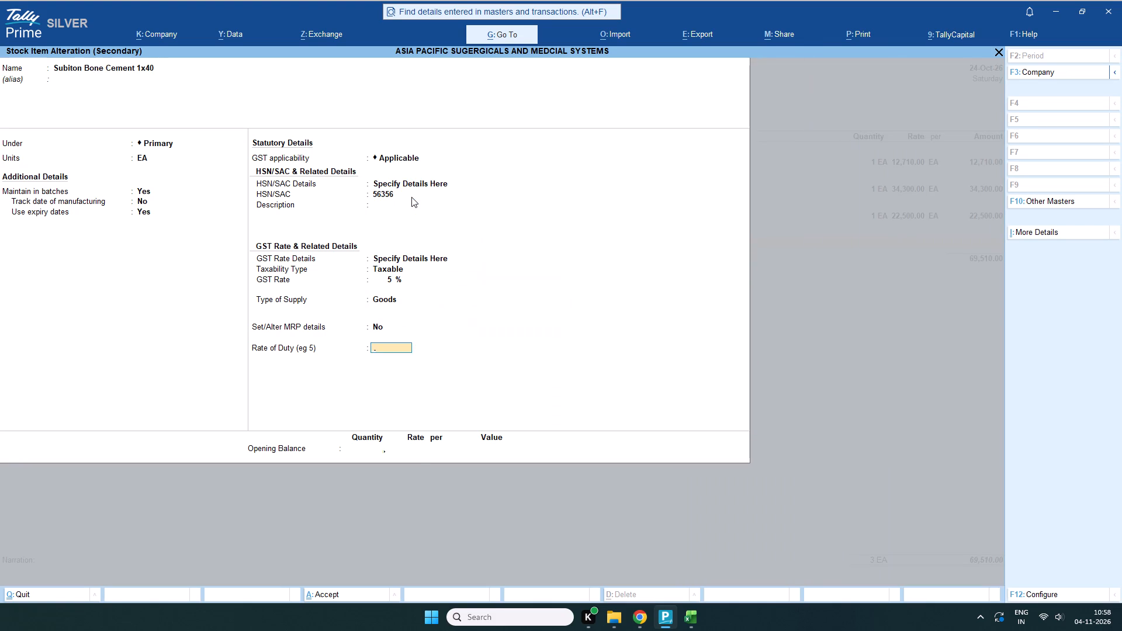
{"action": "key", "text": "Return"}
{"action": "key", "text": "Return"}
{"action": "key", "text": "Return"}
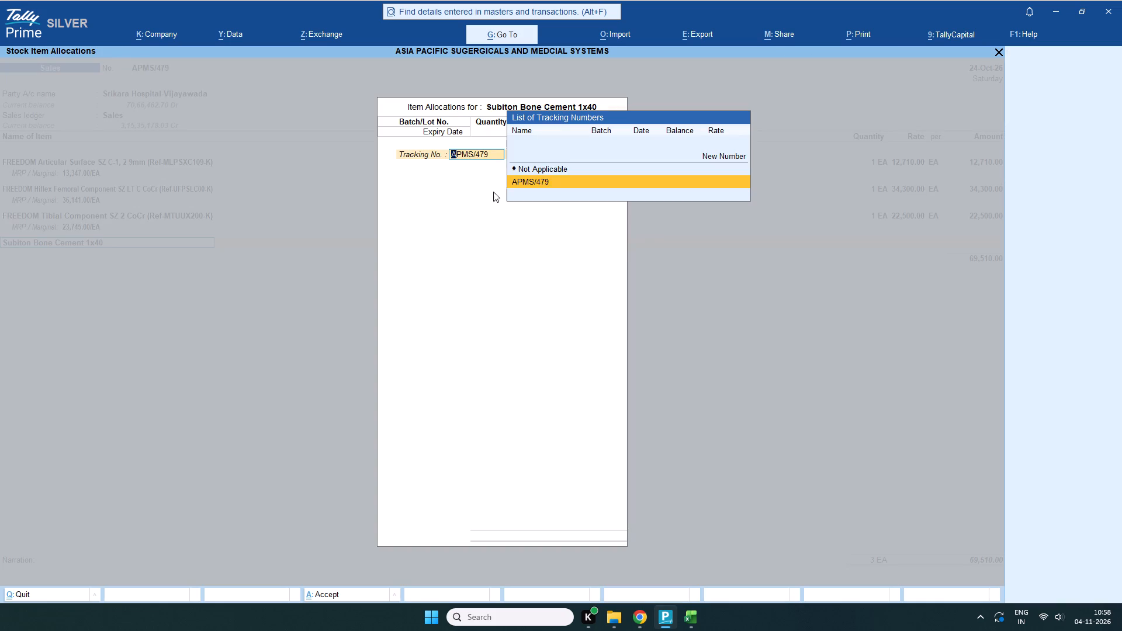
Allocate the bone cement with tracking number Not Applicable, lot 56356 and a quantity of 1 EA.
{"action": "scroll", "coordinate": [540, 174], "scroll_direction": "up", "scroll_amount": 1}
{"action": "left_click", "coordinate": [563, 165]}
{"action": "key", "text": "ctrl+v"}
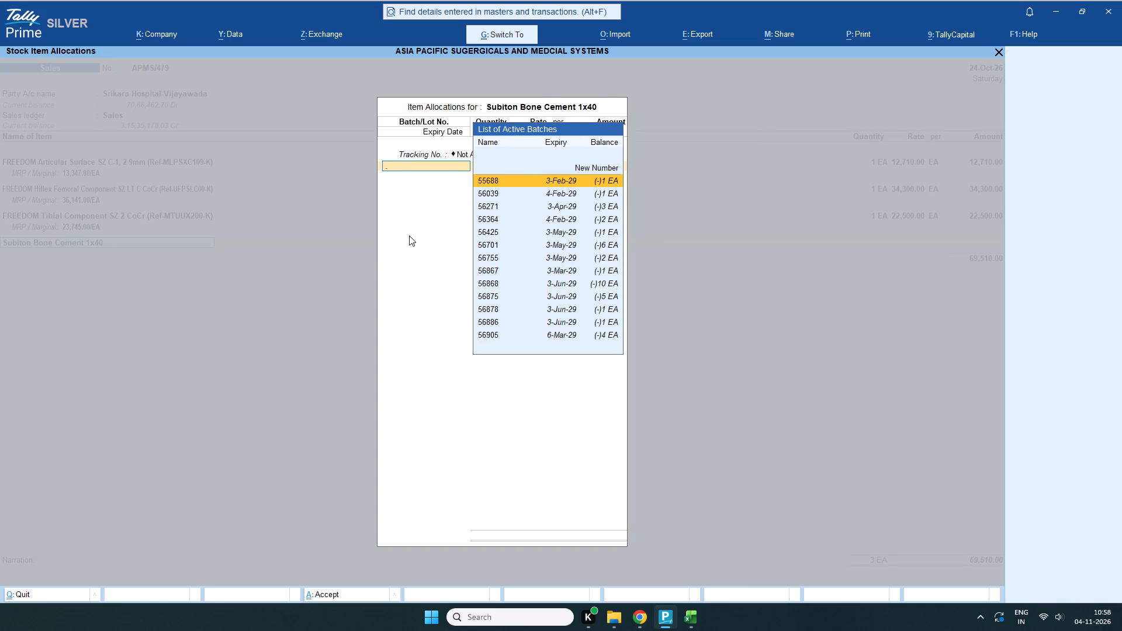
{"action": "key", "text": "Return"}
{"action": "key", "text": "Return"}
{"action": "key", "text": "1"}
{"action": "key", "text": "Return"}
{"action": "key", "text": "Return"}
{"action": "key", "text": "Return"}
{"action": "key", "text": "Return"}
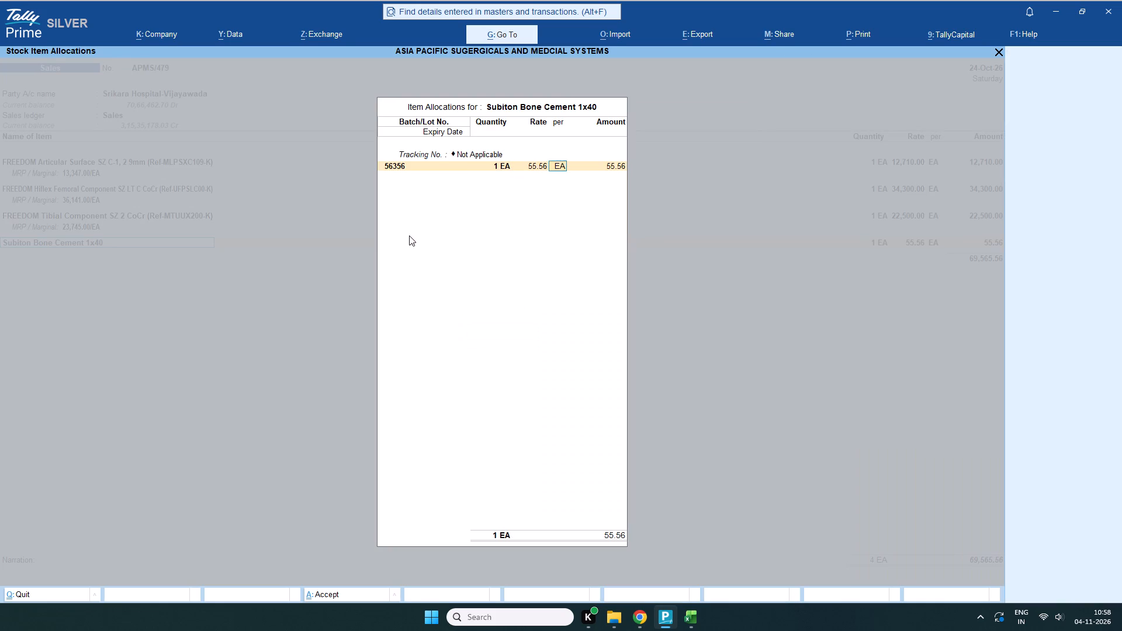
Go back through the bone cement allocation and set its rate to 0, keeping lot 56356 and 1 EA.
{"action": "left_click", "coordinate": [543, 160]}
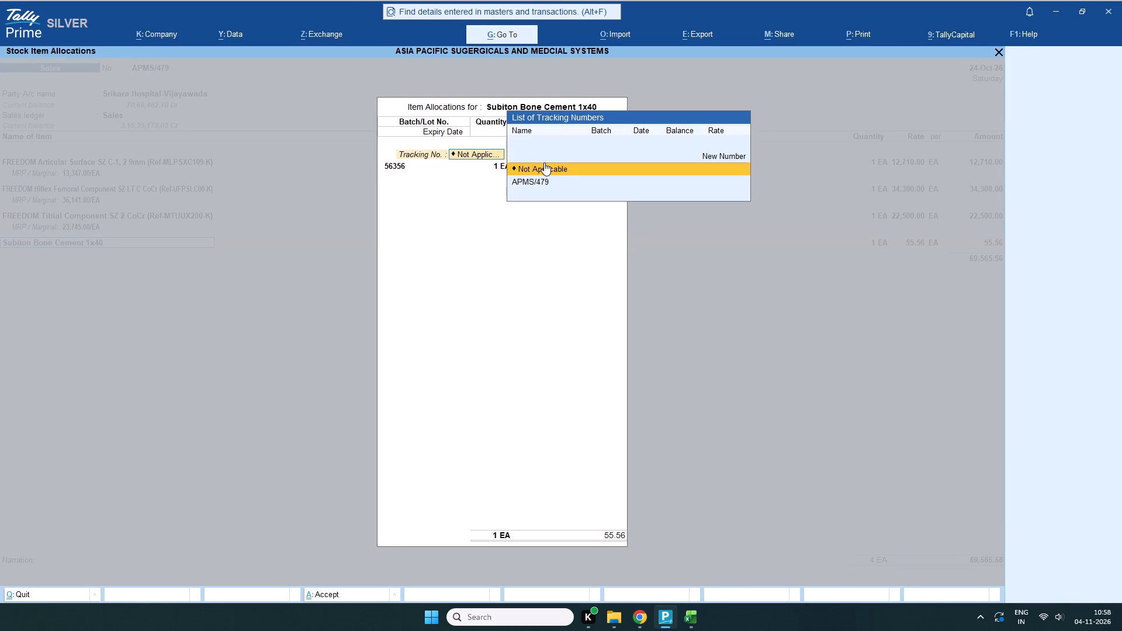
{"action": "left_click", "coordinate": [535, 165]}
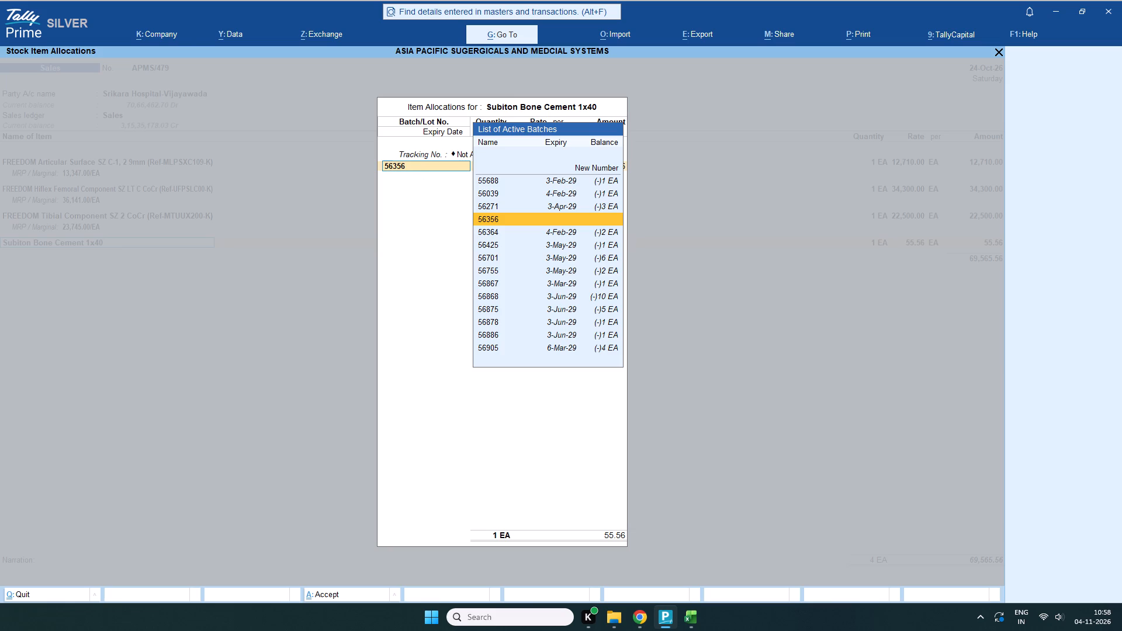
{"action": "key", "text": "Return"}
{"action": "key", "text": "Return"}
{"action": "key", "text": "0"}
{"action": "key", "text": "Return"}
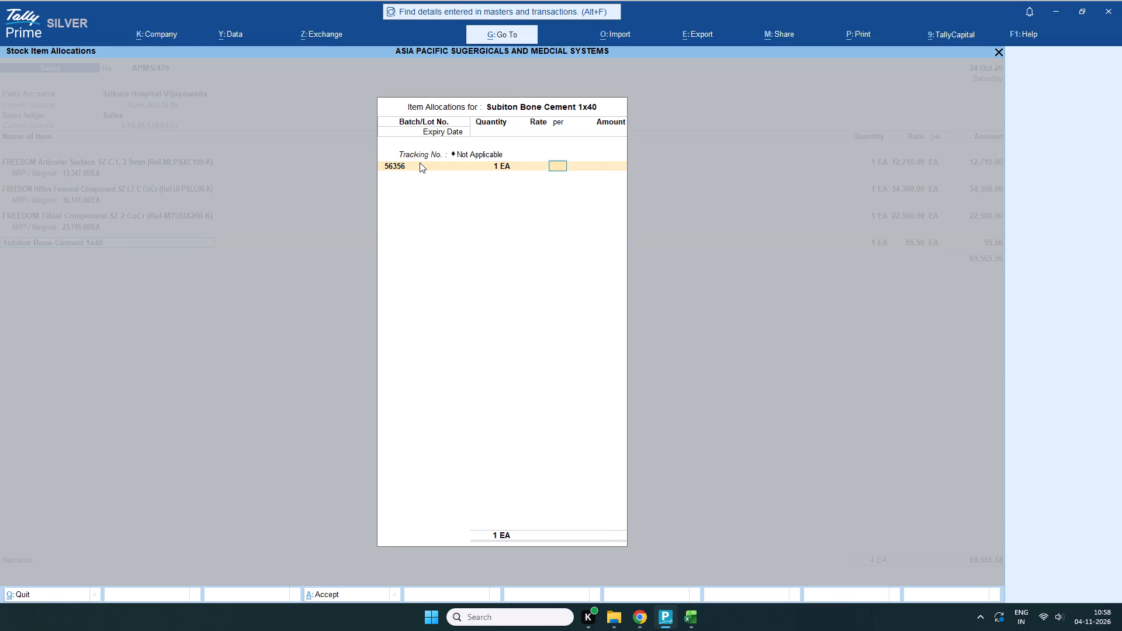
{"action": "key", "text": "Return"}
{"action": "key", "text": "Return"}
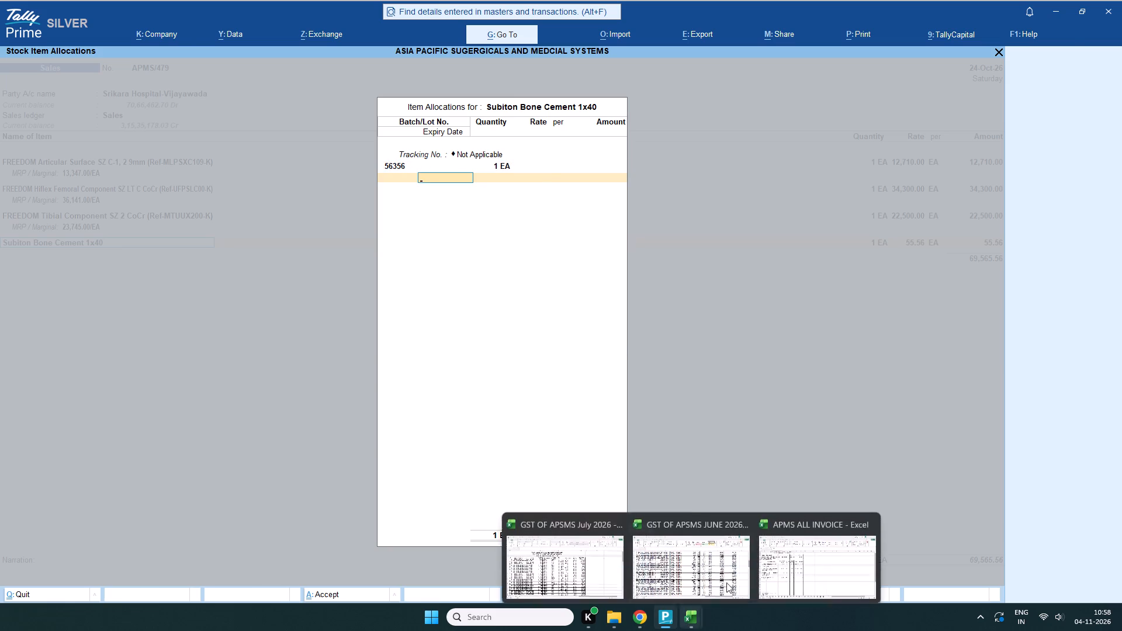
Check the bone cement's expiry on invoice sheet 479, enter 03-04-2029 for its lot, and accept the voucher line.
{"action": "left_click", "coordinate": [791, 546]}
{"action": "scroll", "coordinate": [708, 498], "scroll_direction": "down", "scroll_amount": 2}
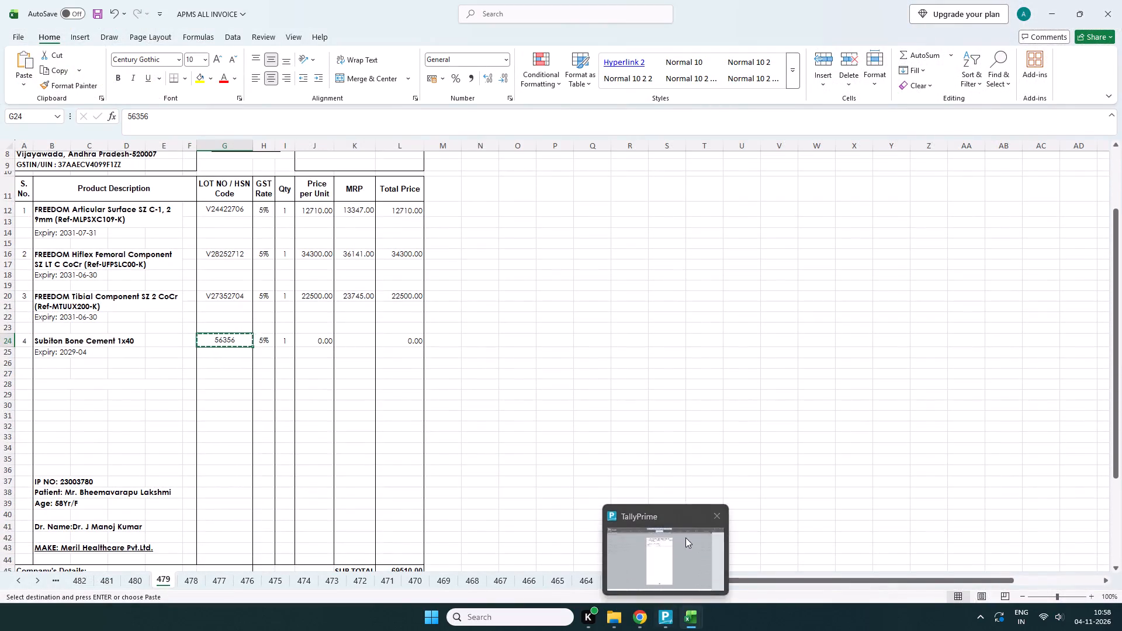
{"action": "left_click", "coordinate": [685, 538]}
{"action": "type", "text": "03-04-2029"}
{"action": "key", "text": "Return"}
{"action": "key", "text": "Return"}
{"action": "key", "text": "Return"}
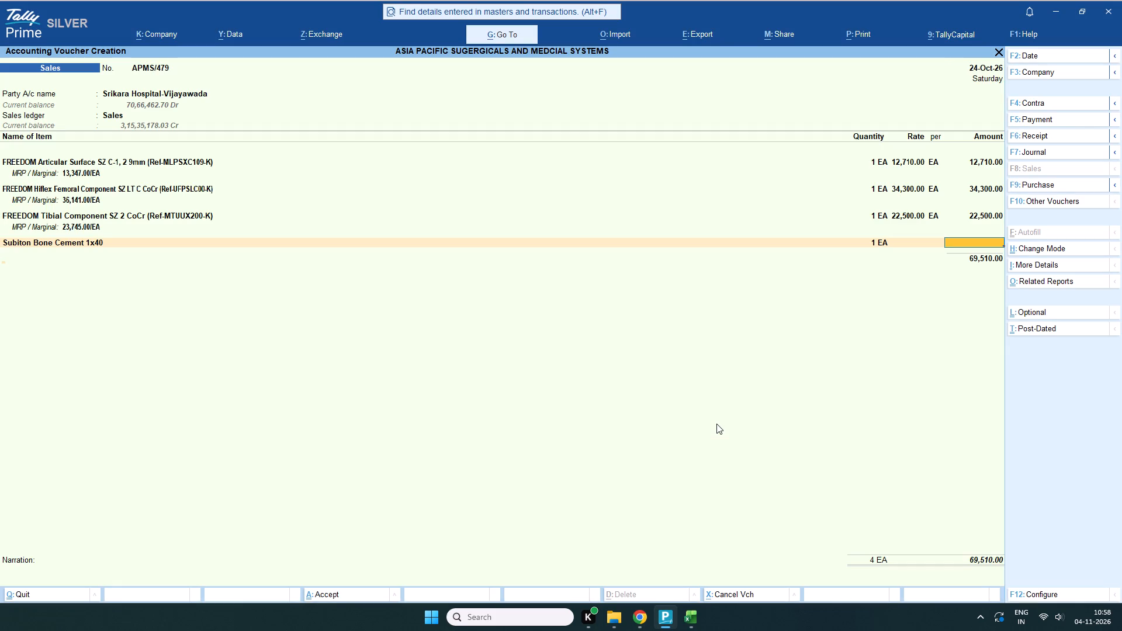
{"action": "key", "text": "Return"}
Add the Igst ledger below the items in sales voucher APMS/479.
{"action": "type", "text": "cg"}
{"action": "key", "text": "BackSpace"}
{"action": "key", "text": "BackSpace"}
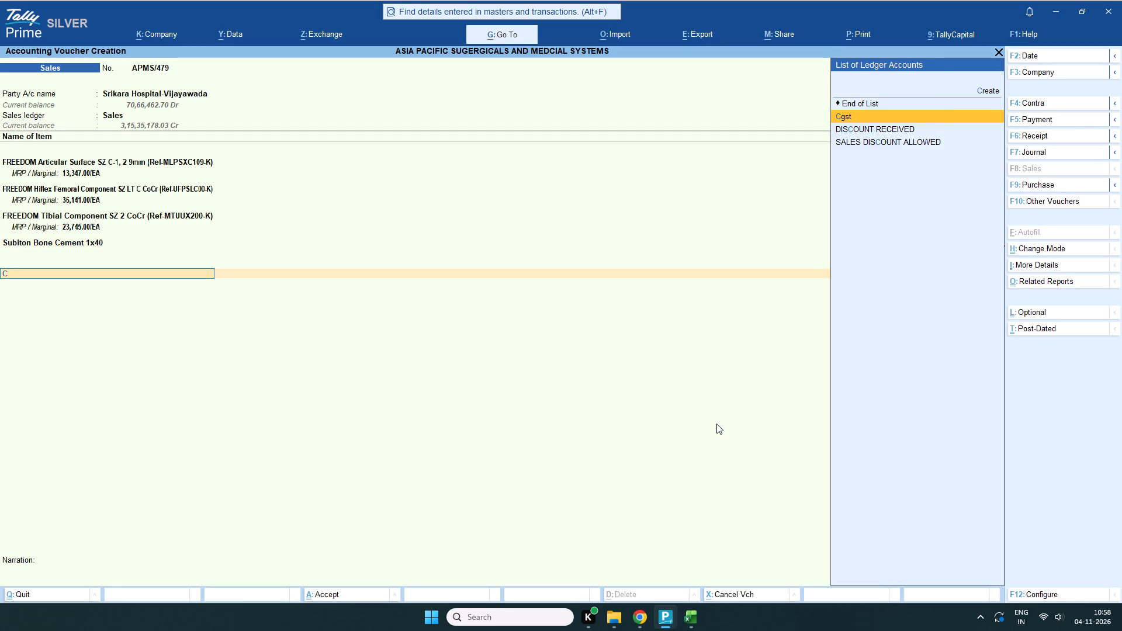
{"action": "type", "text": "ig"}
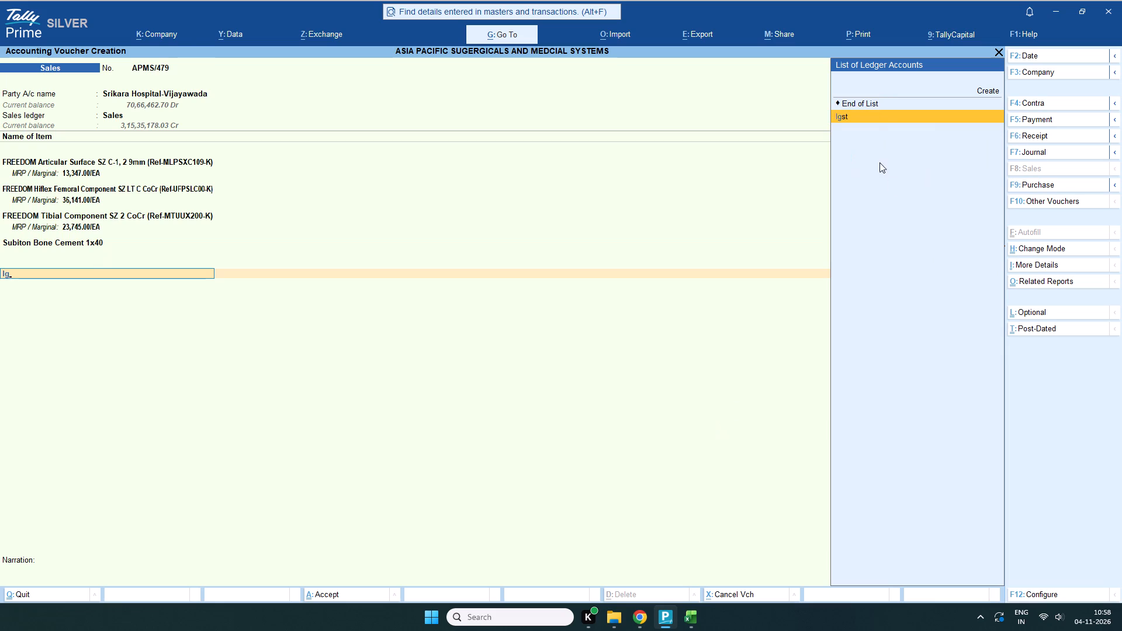
{"action": "left_click", "coordinate": [873, 114]}
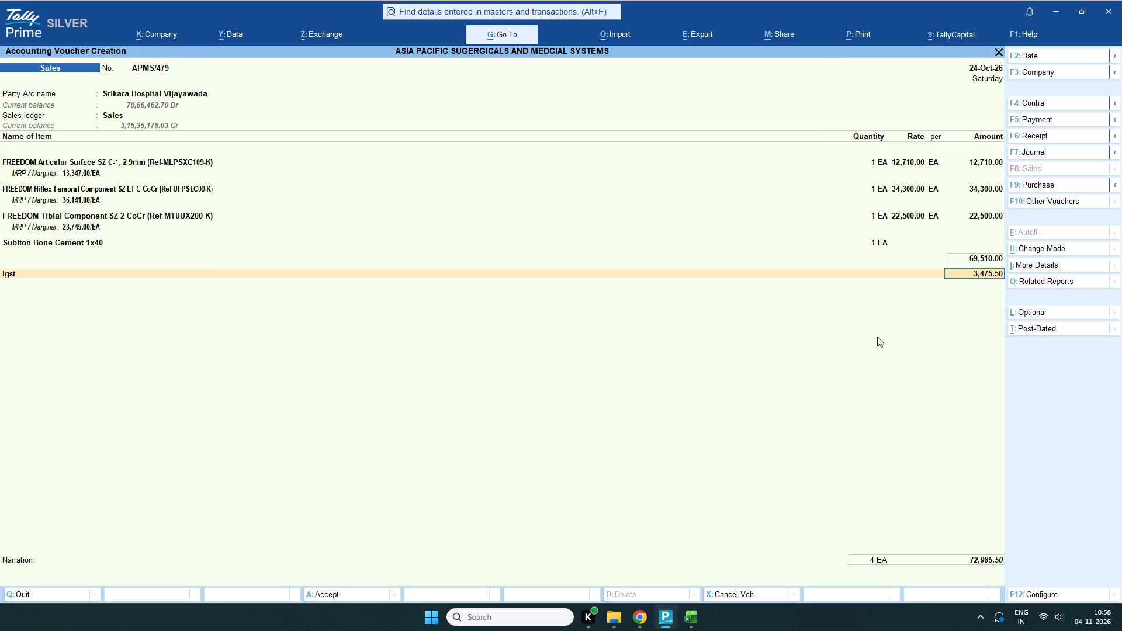
{"action": "left_click", "coordinate": [827, 543]}
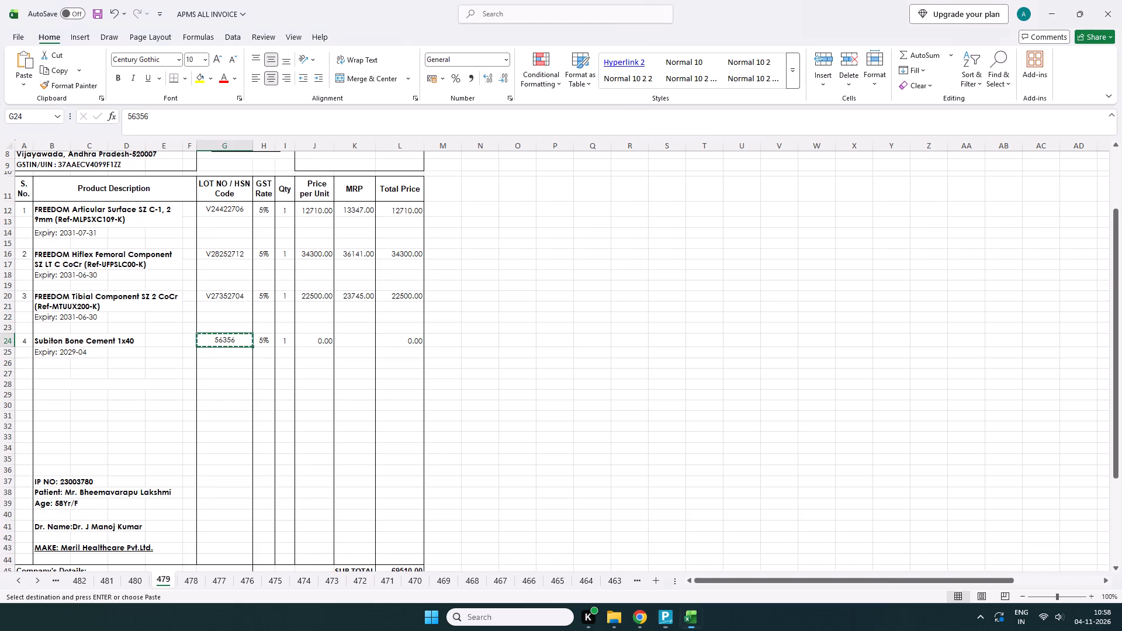
Copy the IP number, patient, age and doctor details from invoice sheet 479 into the narration of TallyPrime sales voucher APMS/479.
{"action": "scroll", "coordinate": [715, 459], "scroll_direction": "down", "scroll_amount": 2}
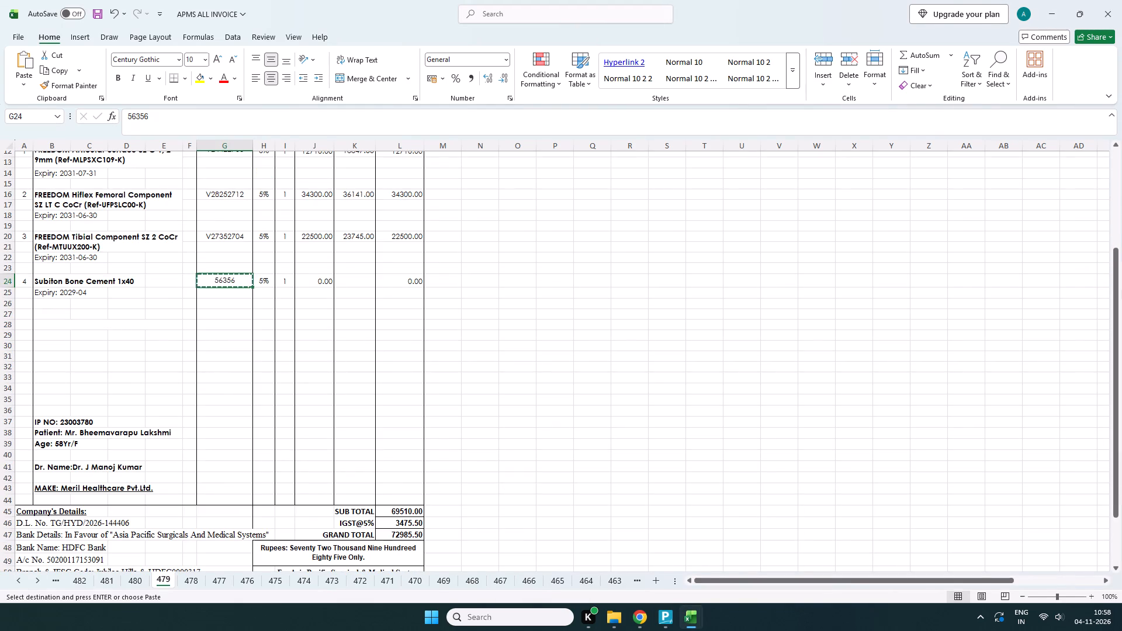
{"action": "scroll", "coordinate": [712, 463], "scroll_direction": "up", "scroll_amount": 3}
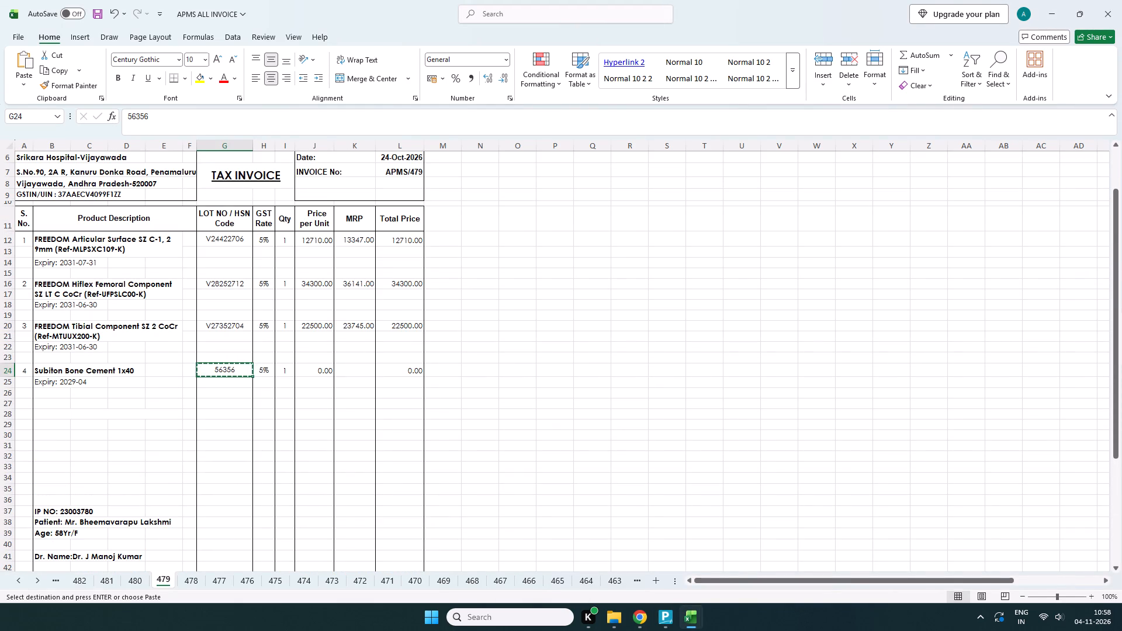
{"action": "scroll", "coordinate": [712, 463], "scroll_direction": "down", "scroll_amount": 2}
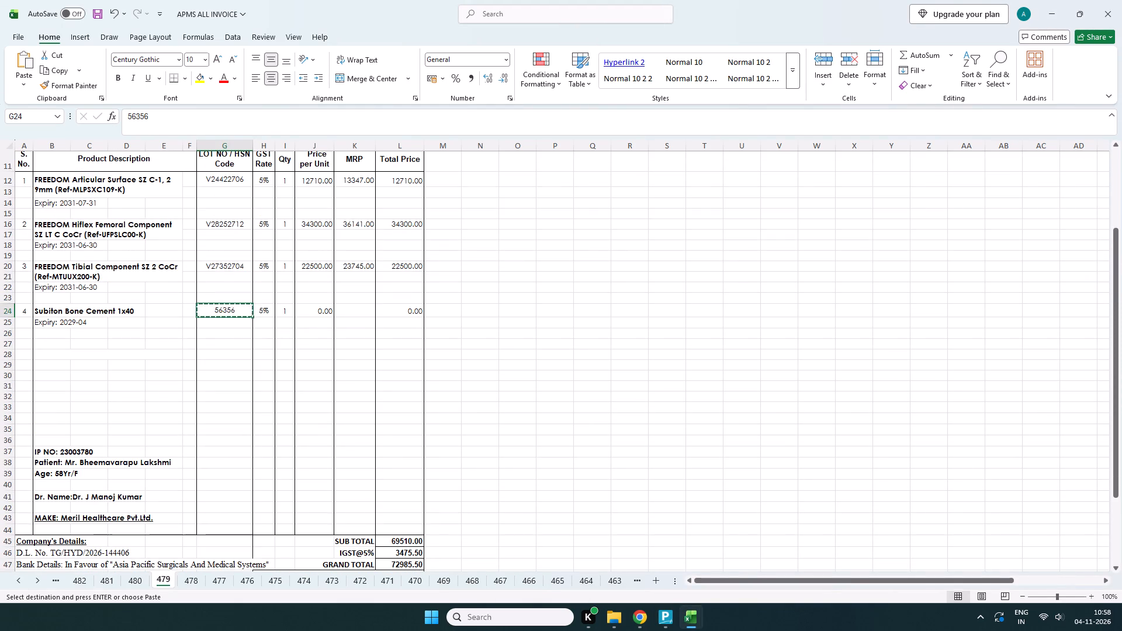
{"action": "left_click_drag", "start_coordinate": [36, 446], "coordinate": [161, 492]}
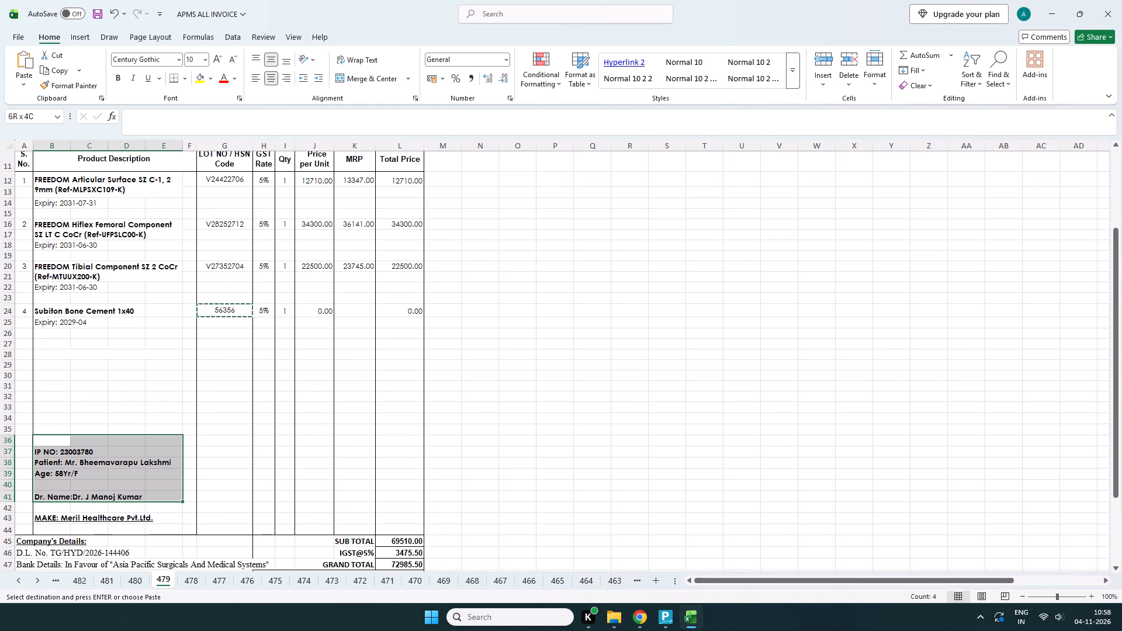
{"action": "left_click_drag", "start_coordinate": [161, 492], "coordinate": [157, 503]}
{"action": "key", "text": "ctrl+c"}
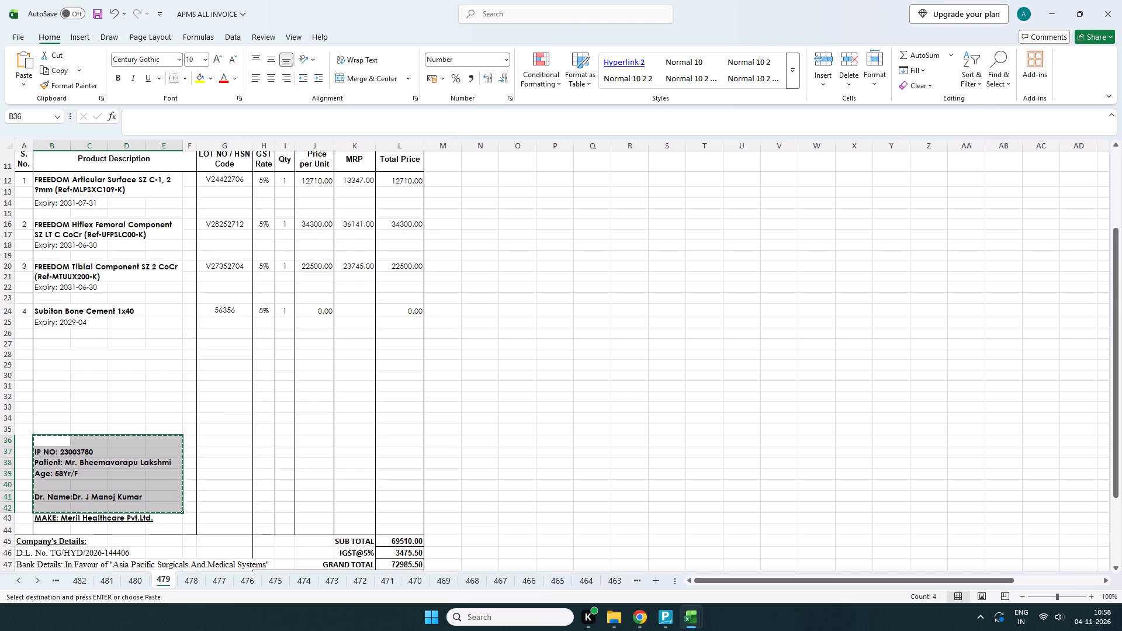
{"action": "left_click", "coordinate": [691, 549]}
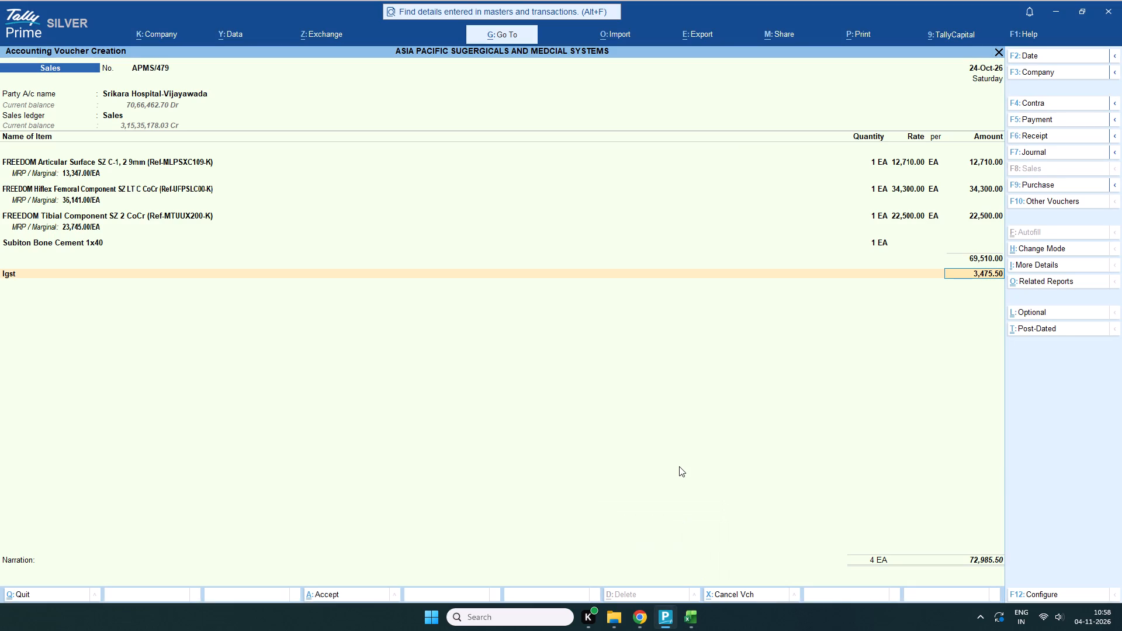
{"action": "key", "text": "Return"}
{"action": "key", "text": "Return"}
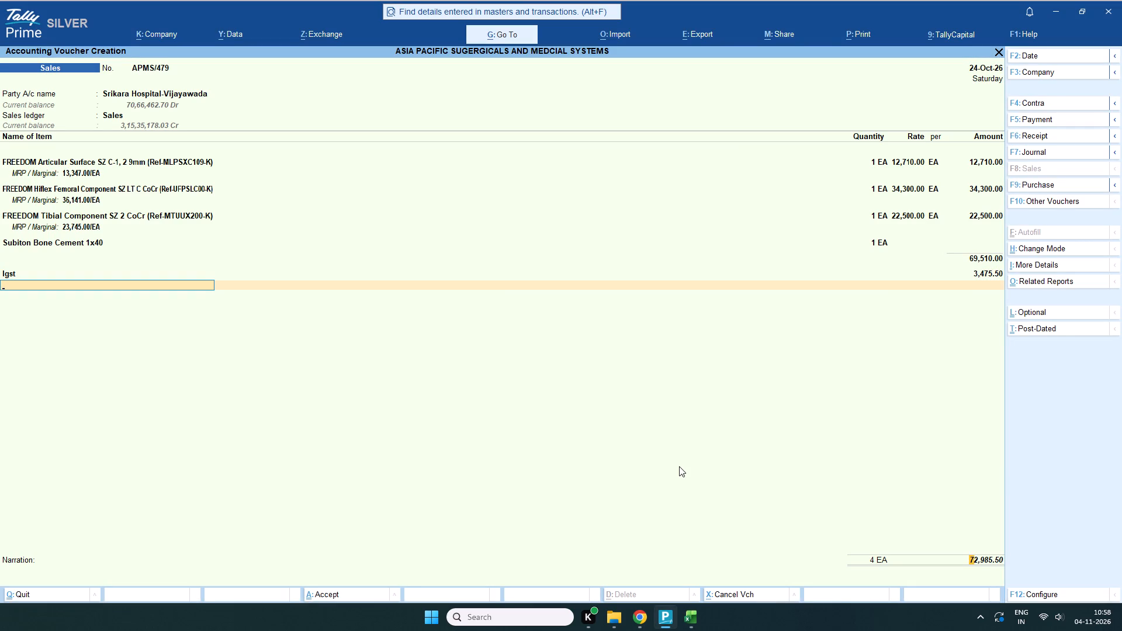
{"action": "key", "text": "Return"}
{"action": "key", "text": "ctrl+v"}
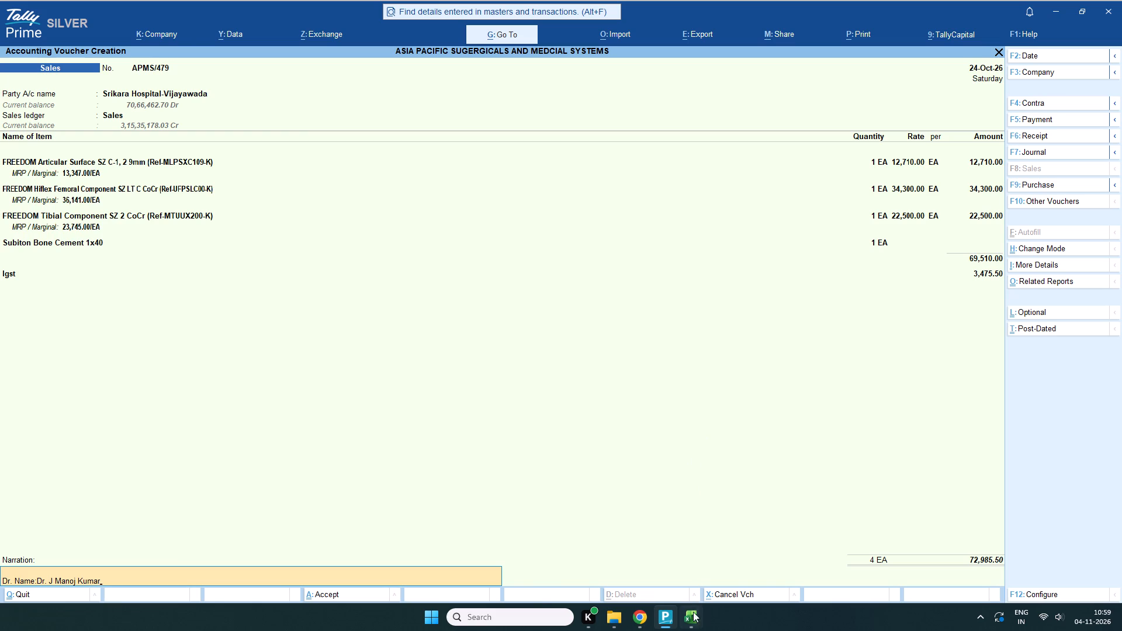
Switch back to Excel and check the header and item lines of invoice sheet 479.
{"action": "left_click", "coordinate": [798, 546]}
{"action": "scroll", "coordinate": [732, 508], "scroll_direction": "up", "scroll_amount": 5}
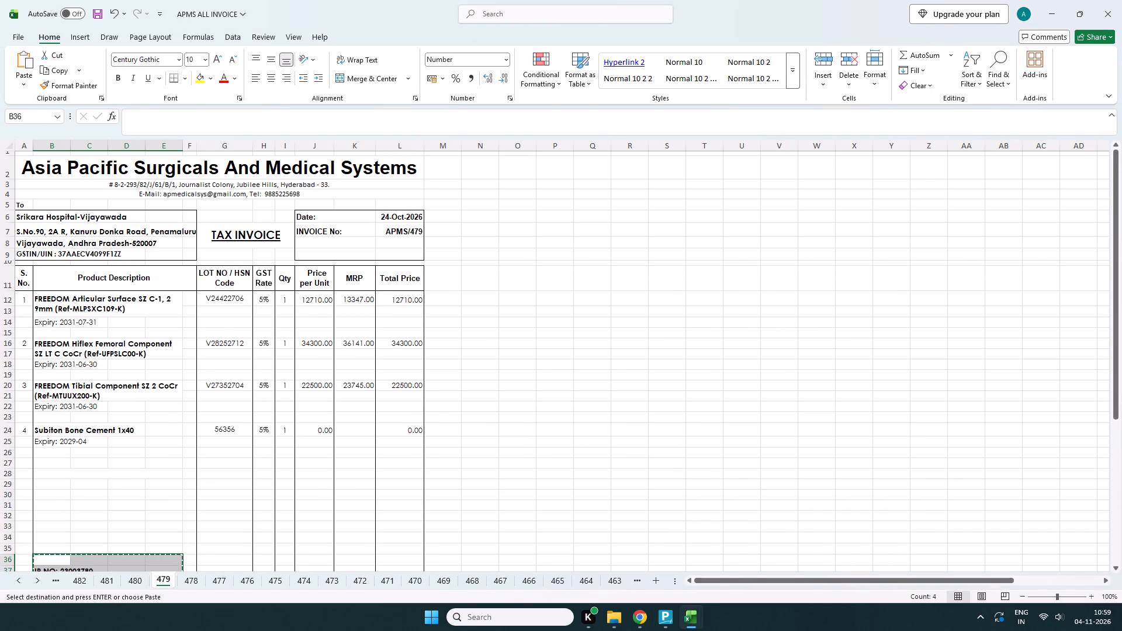
{"action": "left_click", "coordinate": [686, 560]}
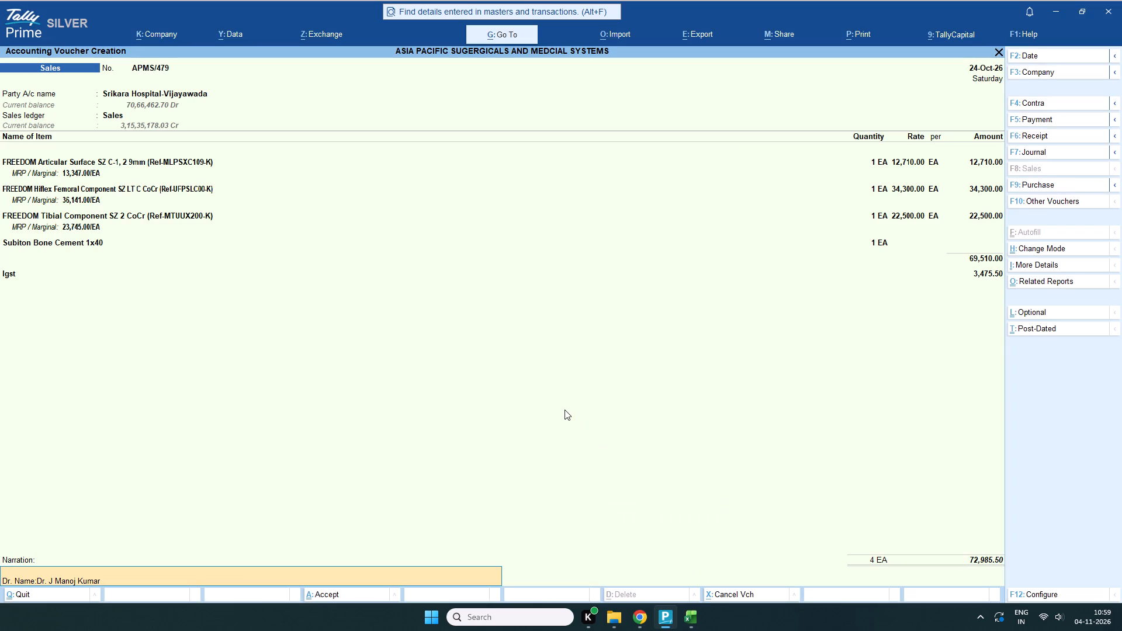
{"action": "key", "text": "ctrl+a"}
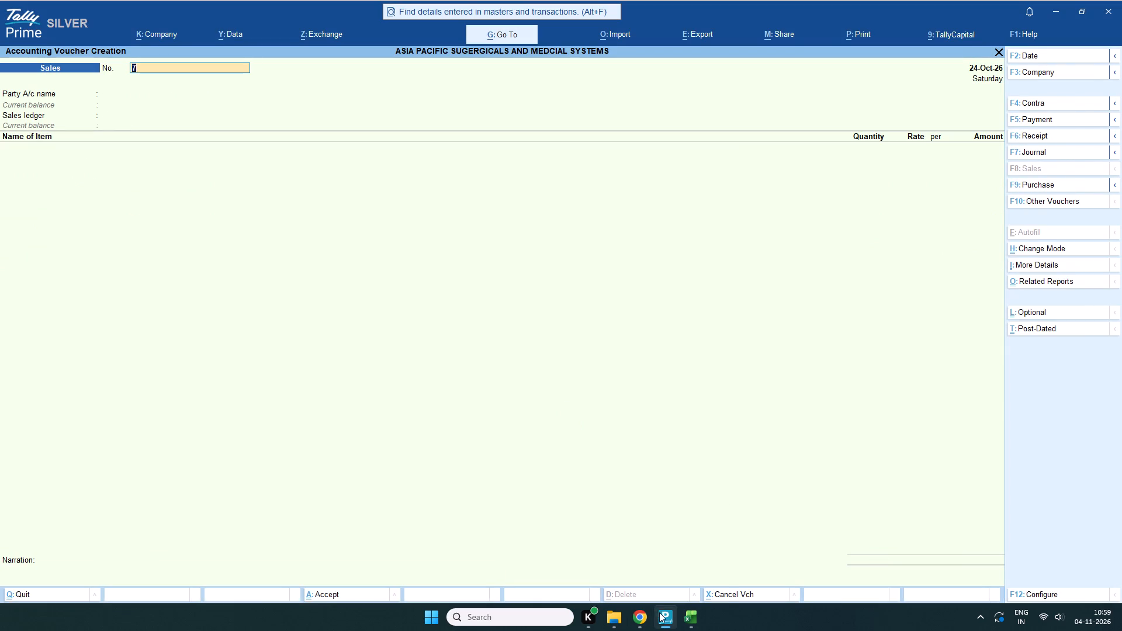
Go through the invoice sheets after 479 to Srikara Hospital-Vijayawada's sheet 484 and copy invoice number APMS/484.
{"action": "left_click", "coordinate": [824, 558]}
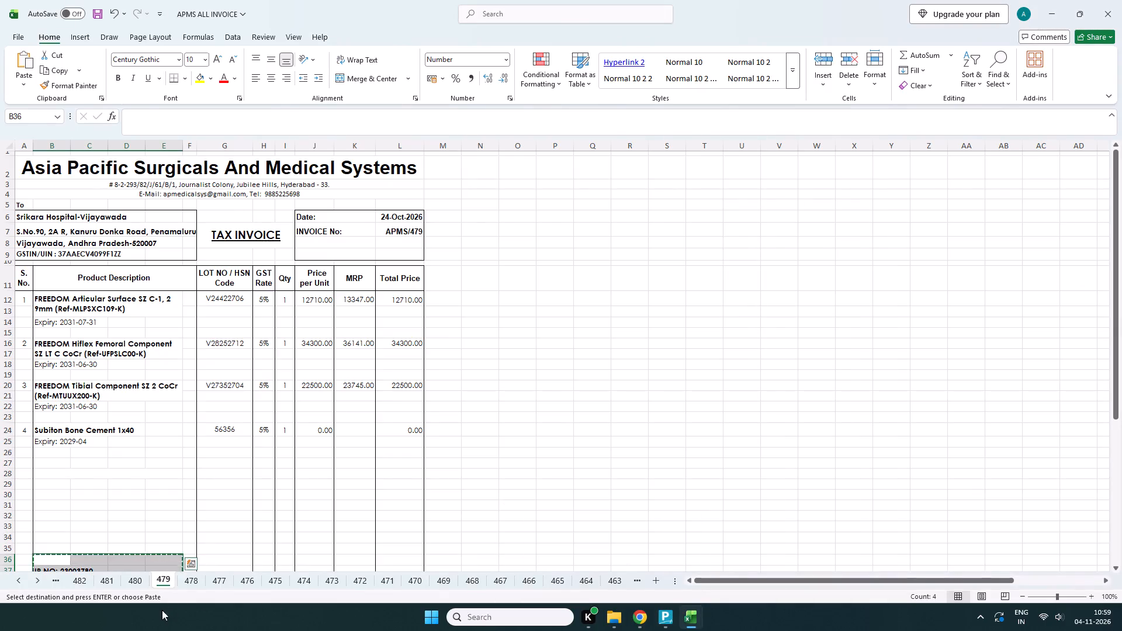
{"action": "left_click", "coordinate": [139, 580]}
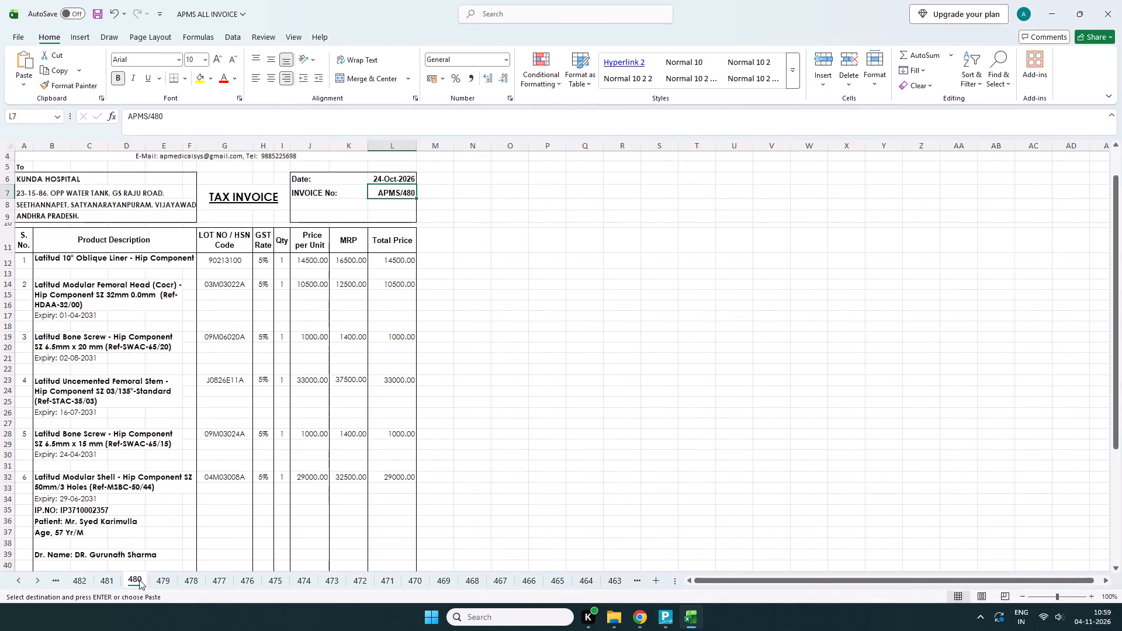
{"action": "left_click", "coordinate": [105, 579]}
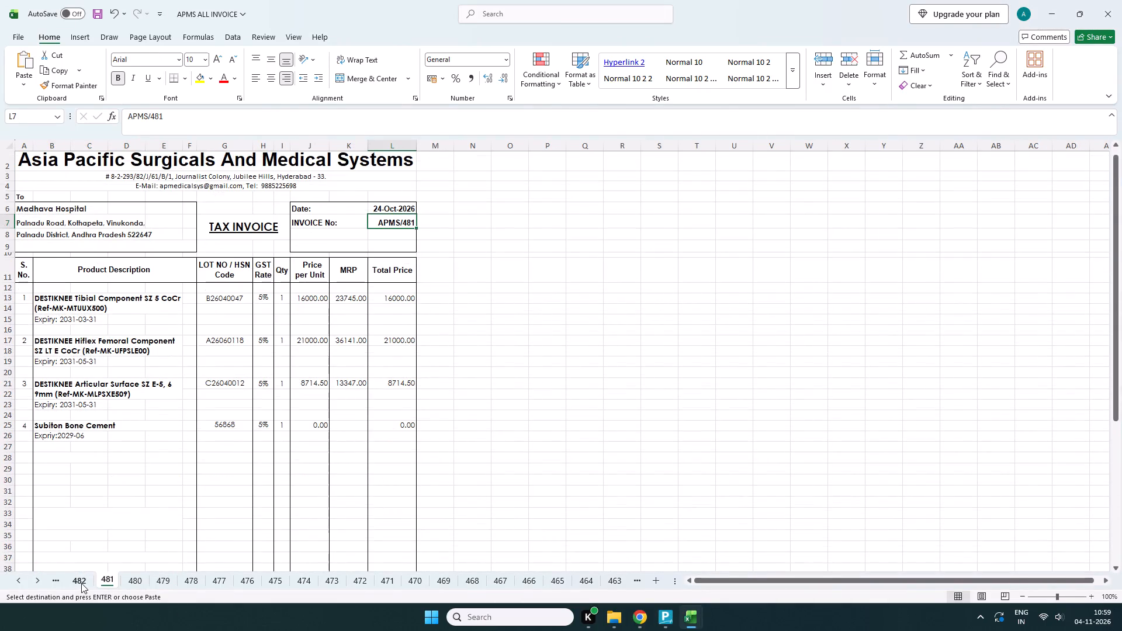
{"action": "left_click", "coordinate": [79, 582]}
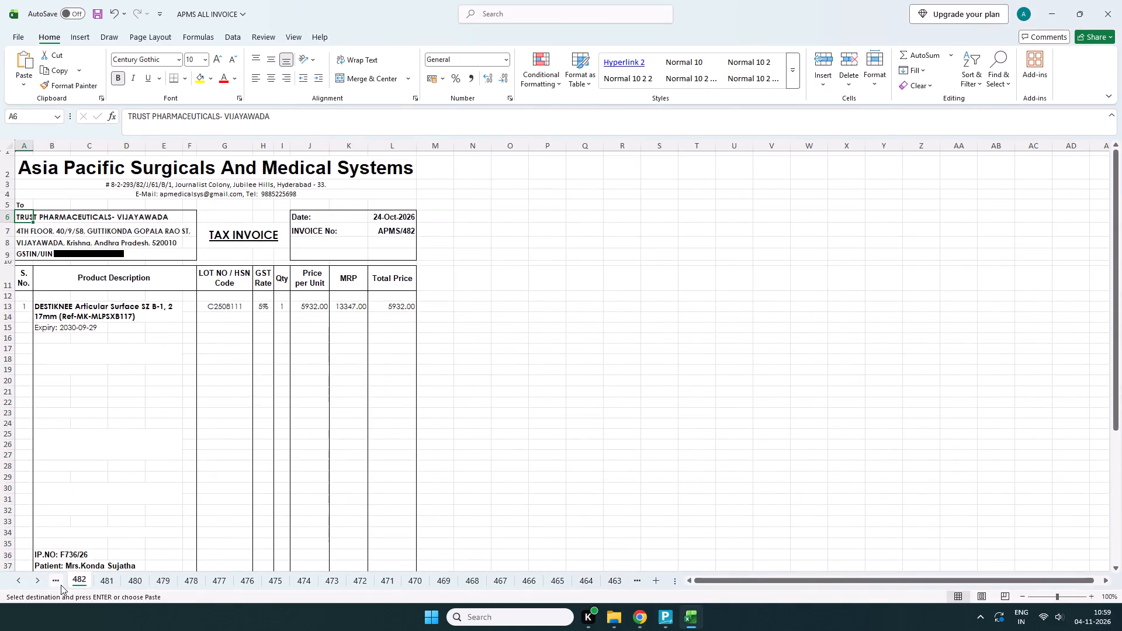
{"action": "left_click", "coordinate": [56, 581]}
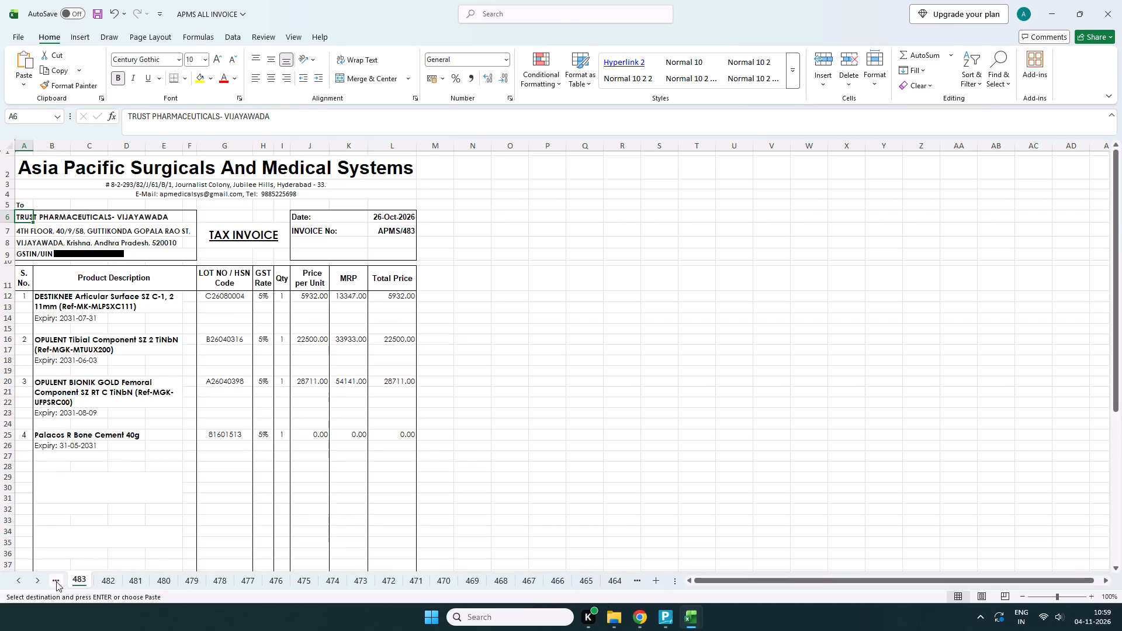
{"action": "left_click", "coordinate": [56, 581]}
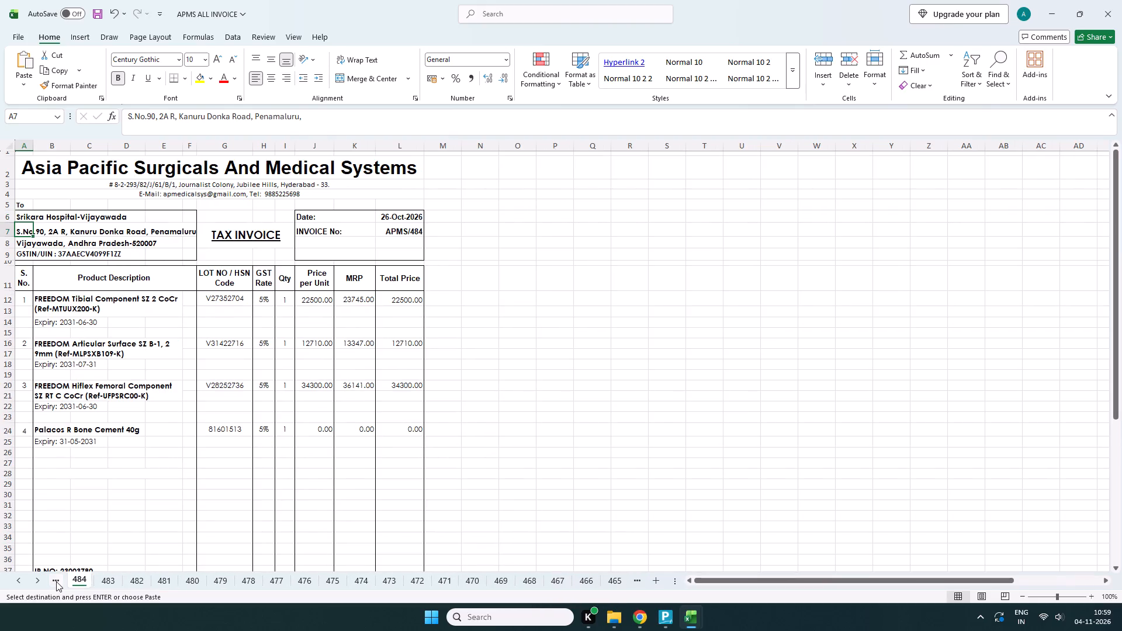
{"action": "left_click", "coordinate": [390, 231]}
{"action": "key", "text": "ctrl+c"}
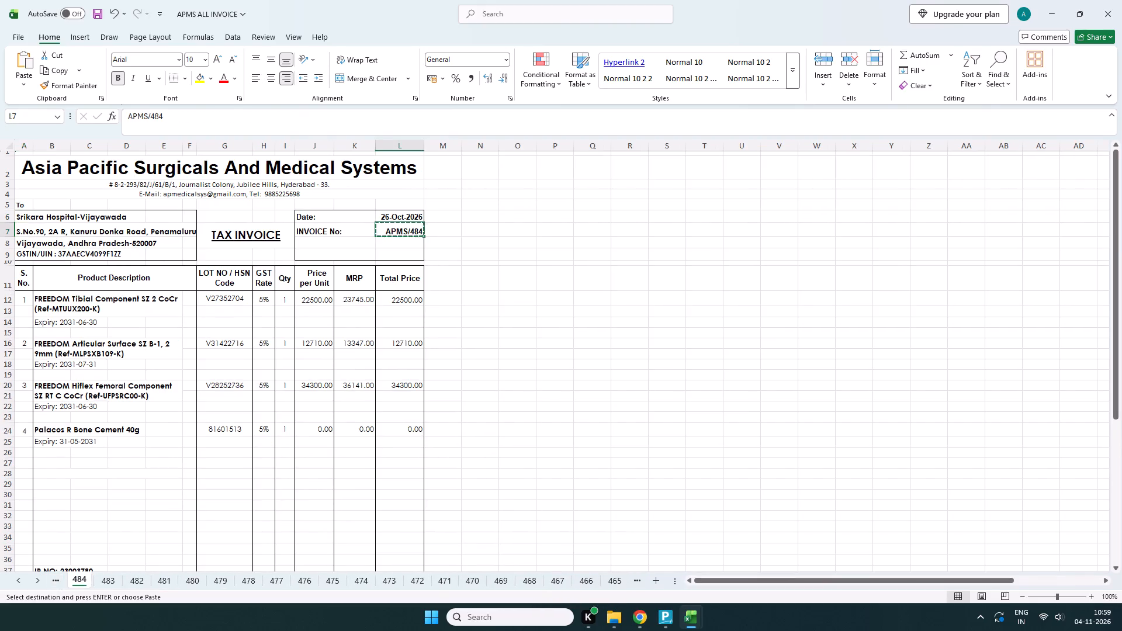
Set the new sales voucher's date to 26-10-2026, as on invoice sheet 484, and its number to APMS/484.
{"action": "left_click", "coordinate": [683, 546]}
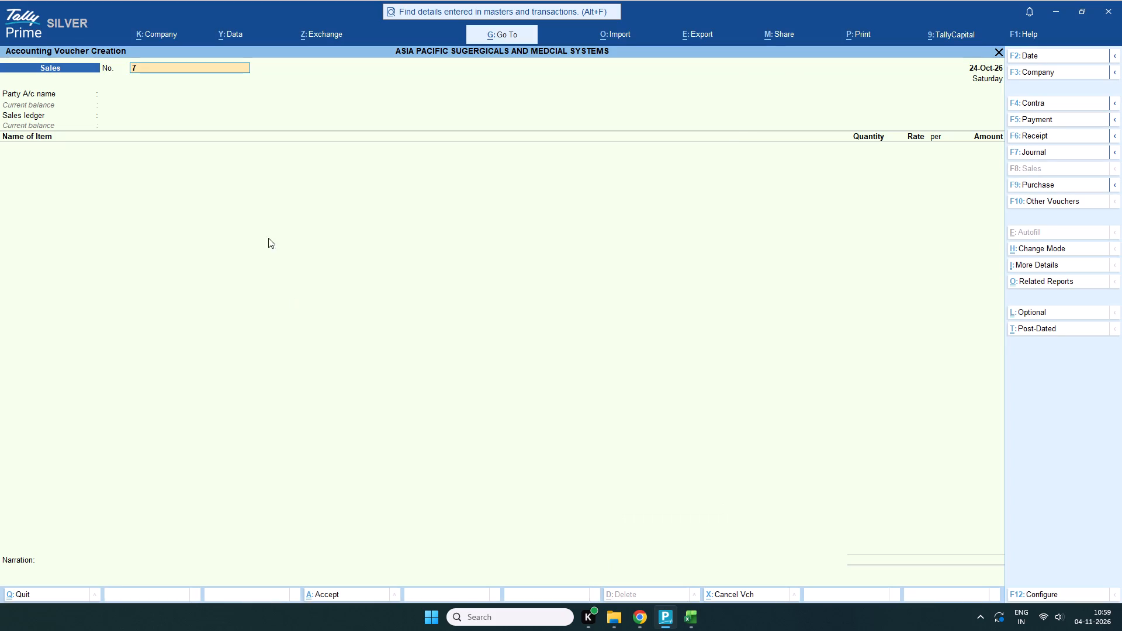
{"action": "left_click", "coordinate": [827, 563]}
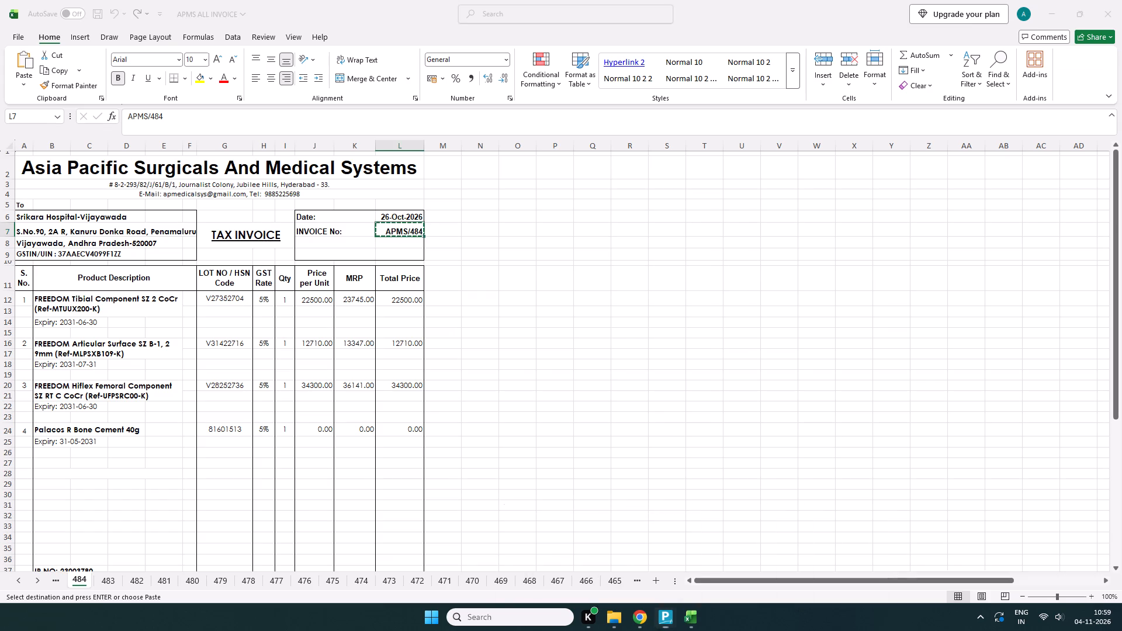
{"action": "left_click_drag", "start_coordinate": [728, 494], "coordinate": [732, 507]}
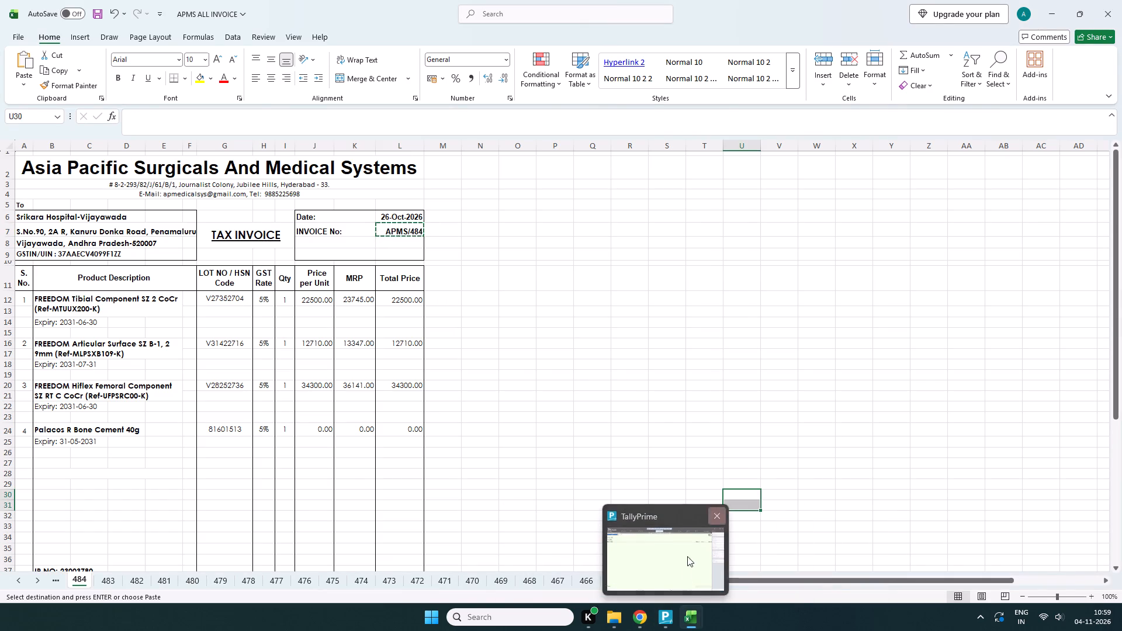
{"action": "left_click", "coordinate": [672, 574]}
{"action": "left_click", "coordinate": [1033, 51]}
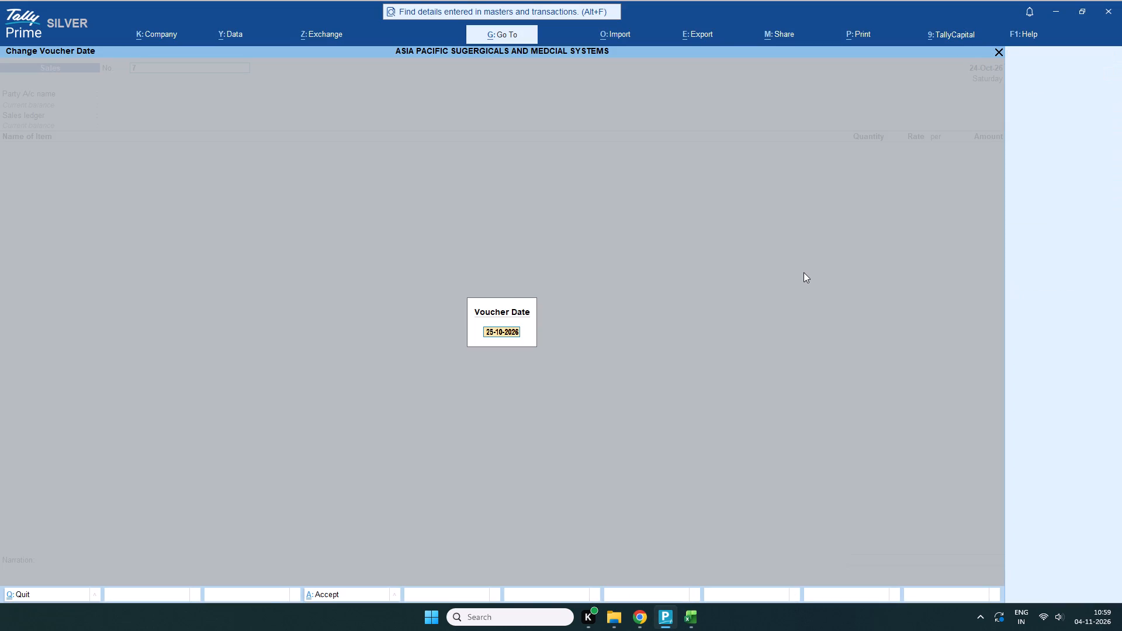
{"action": "type", "text": "26-"}
{"action": "type", "text": "10-2026"}
{"action": "key", "text": "Return"}
{"action": "key", "text": "ctrl+v"}
{"action": "key", "text": "Return"}
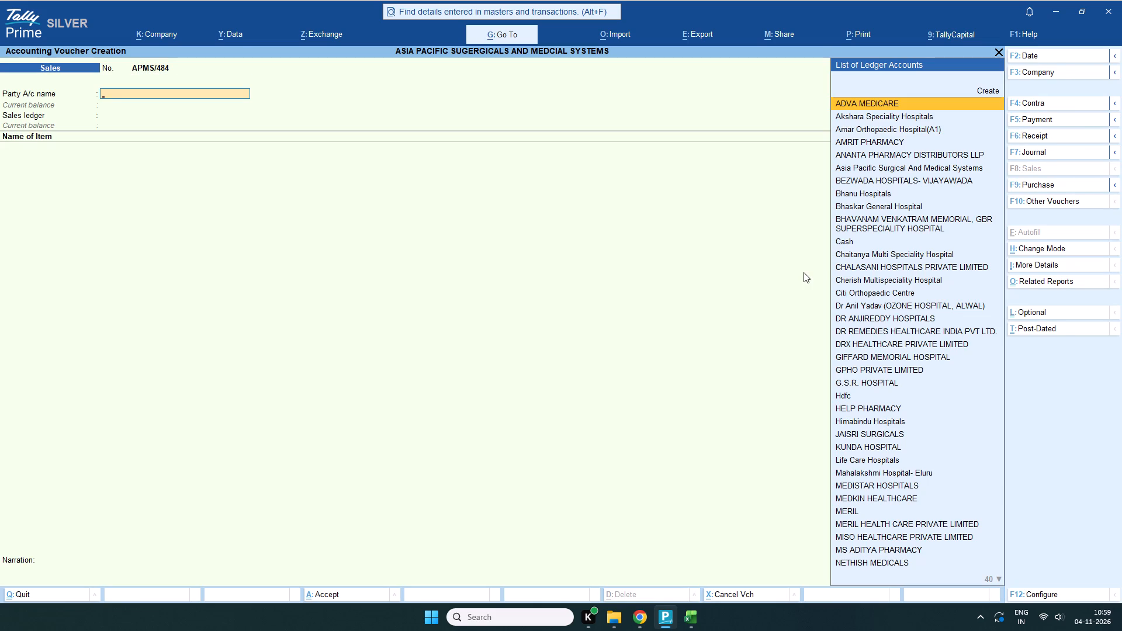
Set the voucher's party account to Srikara Hospital-Vijayawada and its sales ledger to Sales.
{"action": "type", "text": "sri"}
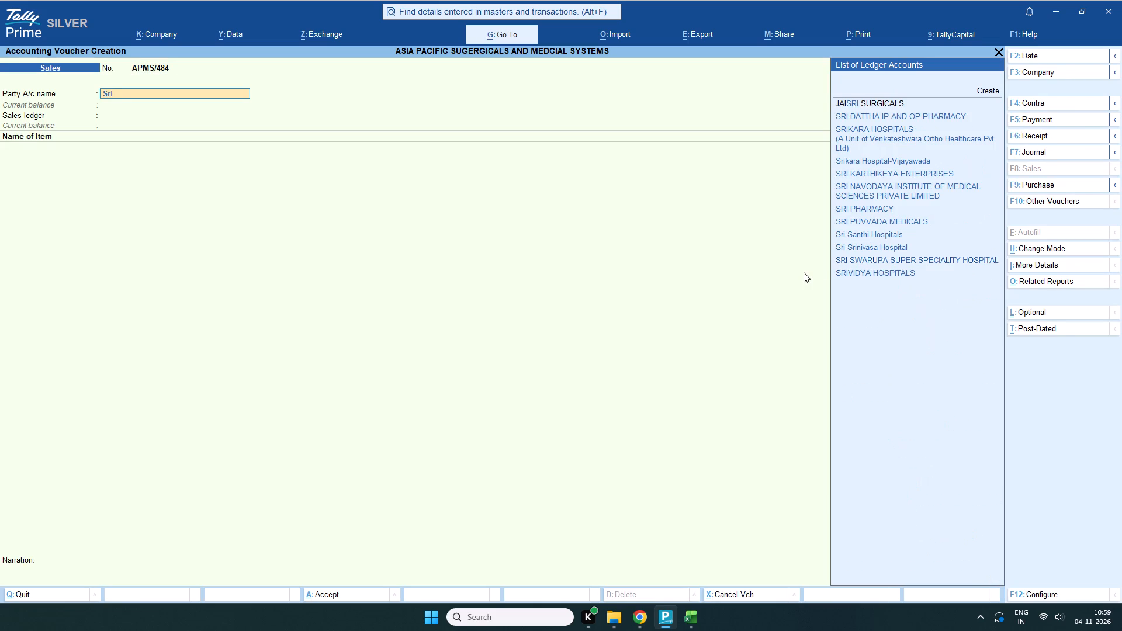
{"action": "left_click", "coordinate": [878, 160]}
{"action": "double_click", "coordinate": [878, 160]}
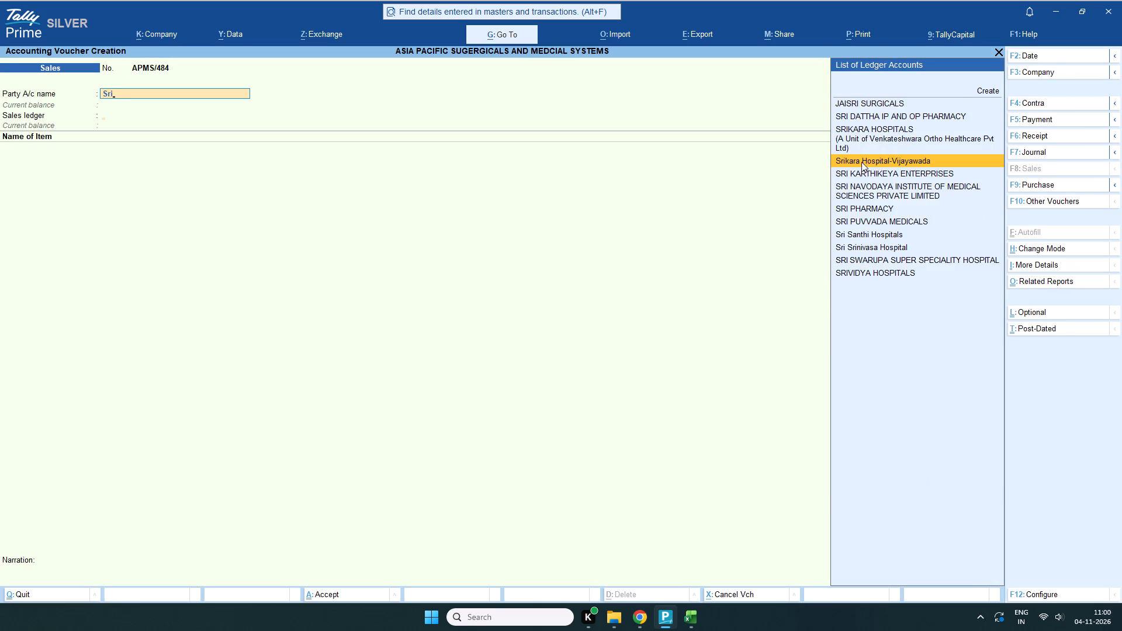
{"action": "left_click", "coordinate": [853, 117]}
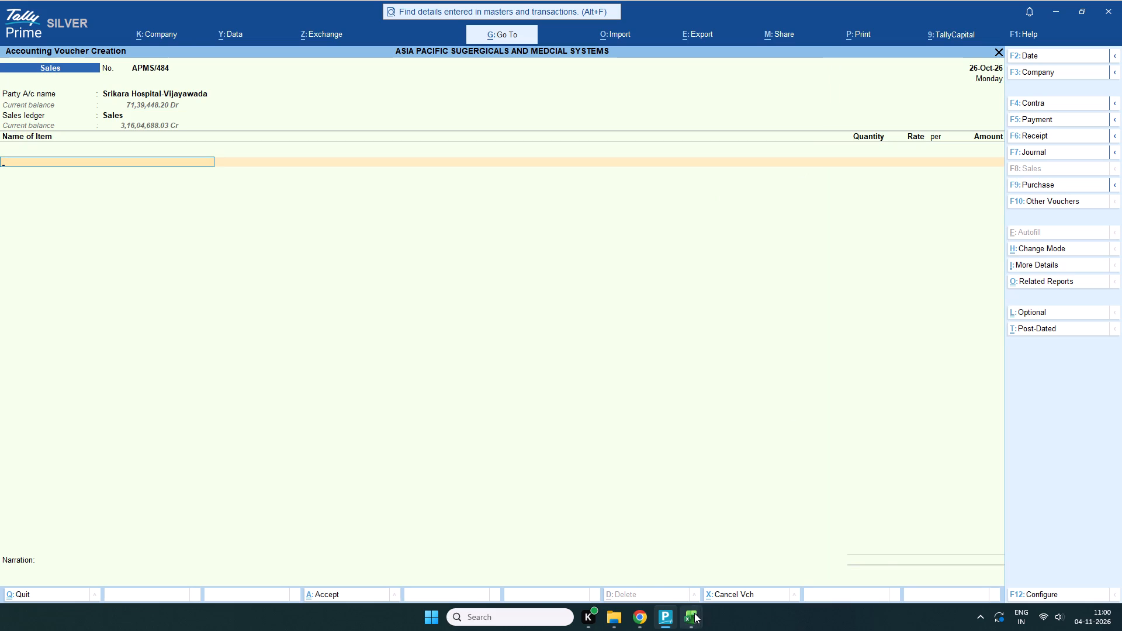
Add the first item of invoice sheet 484, FREEDOM Tibial Component SZ 2 CoCr (Ref-MTUUX200-K), to voucher APMS/484 using its copied reference.
{"action": "left_click", "coordinate": [775, 569]}
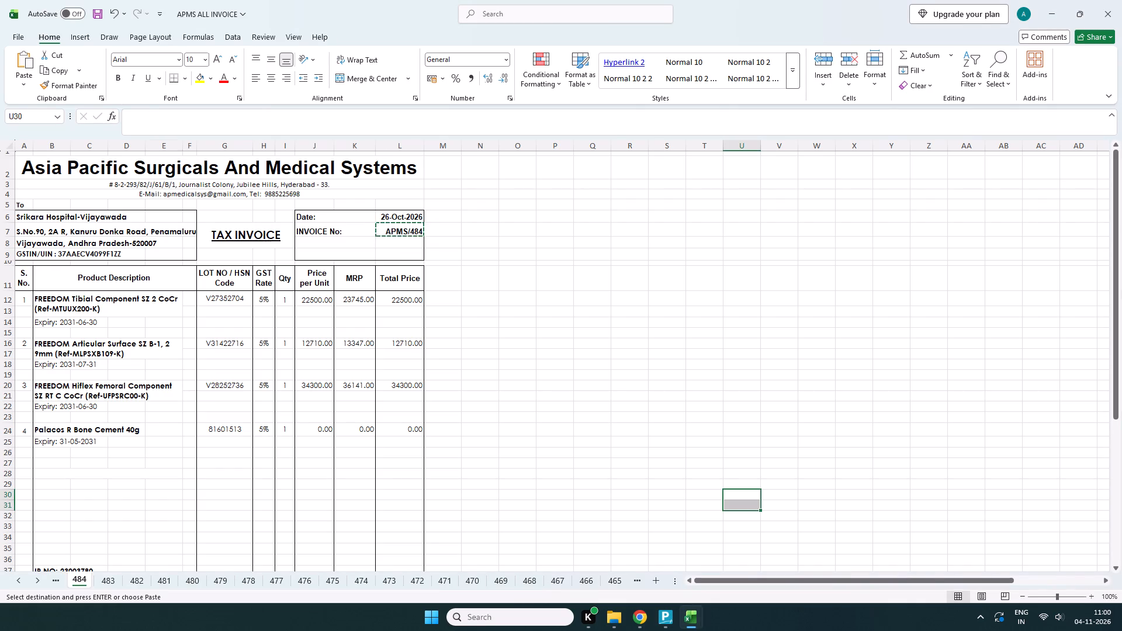
{"action": "left_click", "coordinate": [175, 317]}
{"action": "double_click", "coordinate": [164, 300]}
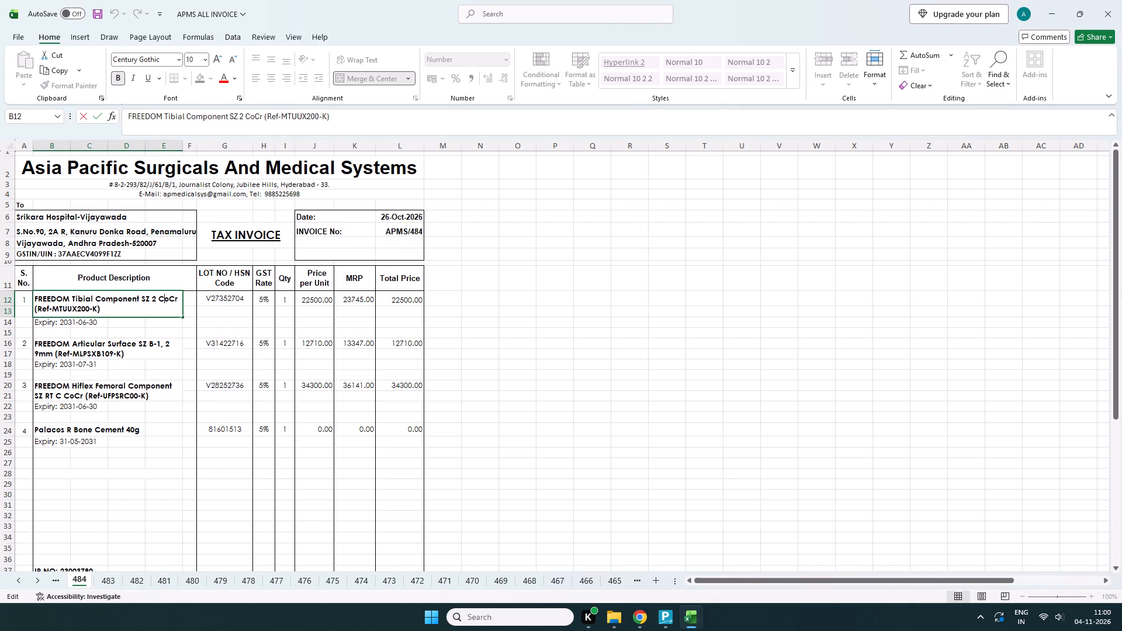
{"action": "left_click_drag", "start_coordinate": [268, 117], "coordinate": [332, 117]}
{"action": "key", "text": "ctrl+c"}
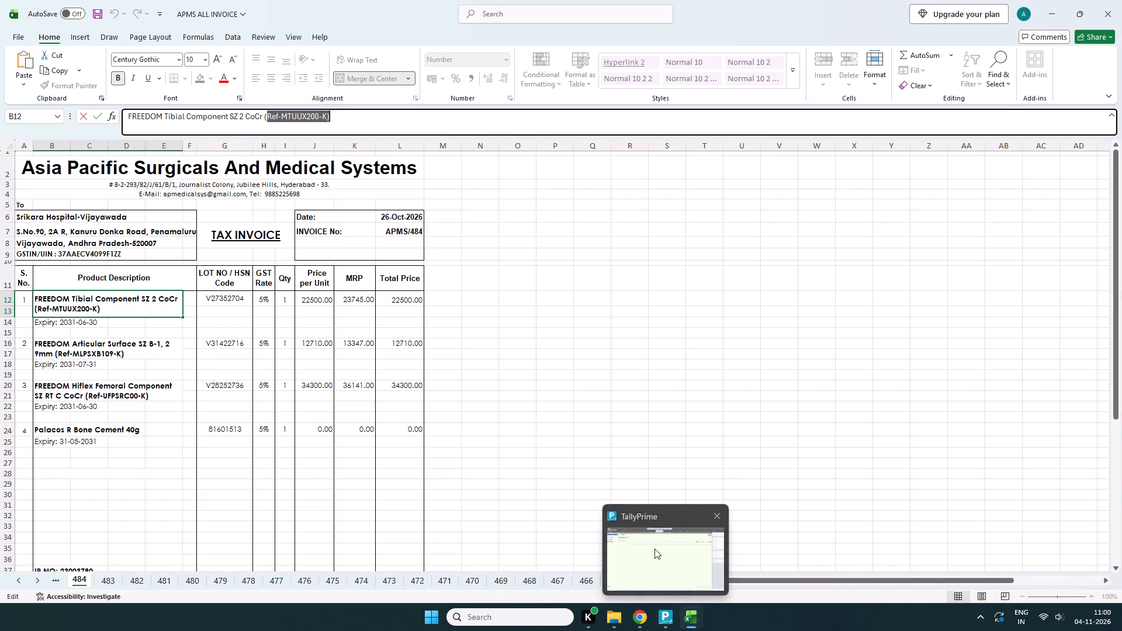
{"action": "left_click_drag", "start_coordinate": [654, 549], "coordinate": [647, 543]}
{"action": "key", "text": "ctrl+v"}
{"action": "left_click", "coordinate": [825, 115]}
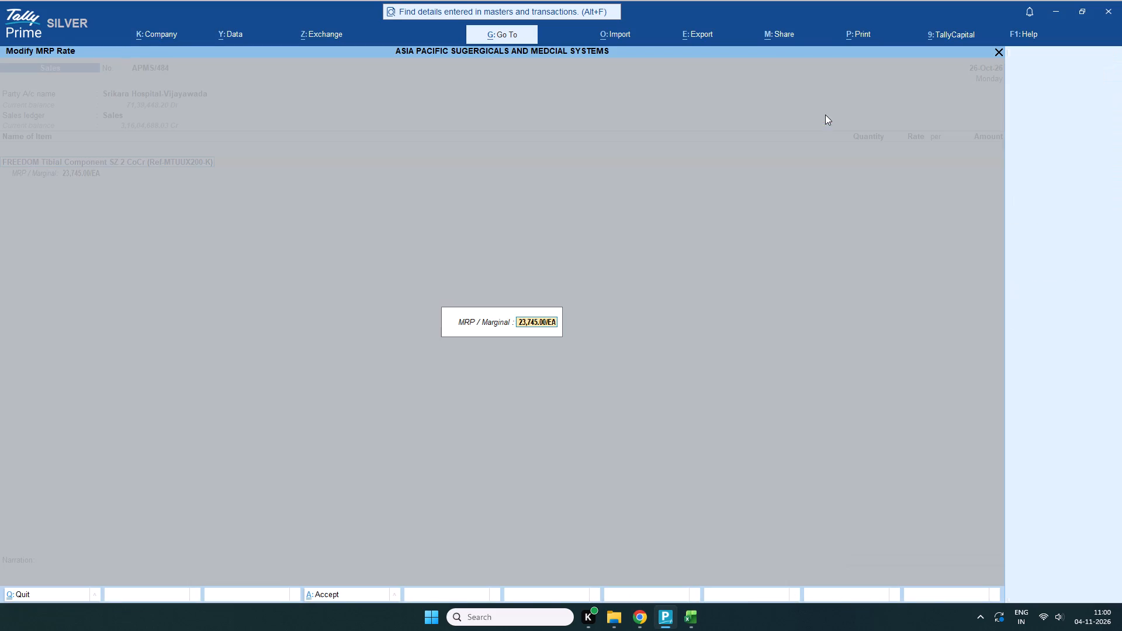
Alter the tibial component's stock item, entering lot number V27352704 from invoice sheet 484 as its HSN/SAC.
{"action": "left_click", "coordinate": [991, 50]}
{"action": "left_click", "coordinate": [1001, 50]}
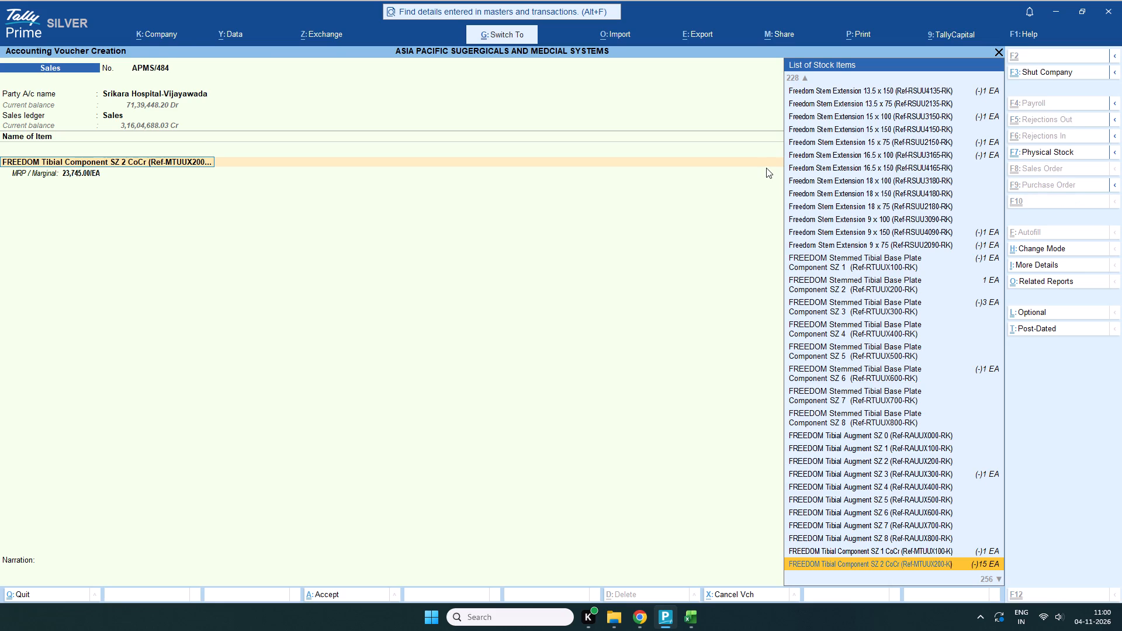
{"action": "key", "text": "ctrl+Return"}
{"action": "key", "text": "Return"}
{"action": "key", "text": "Return"}
{"action": "key", "text": "Return"}
{"action": "key", "text": "Return"}
{"action": "key", "text": "Return"}
{"action": "key", "text": "Return"}
{"action": "key", "text": "Return"}
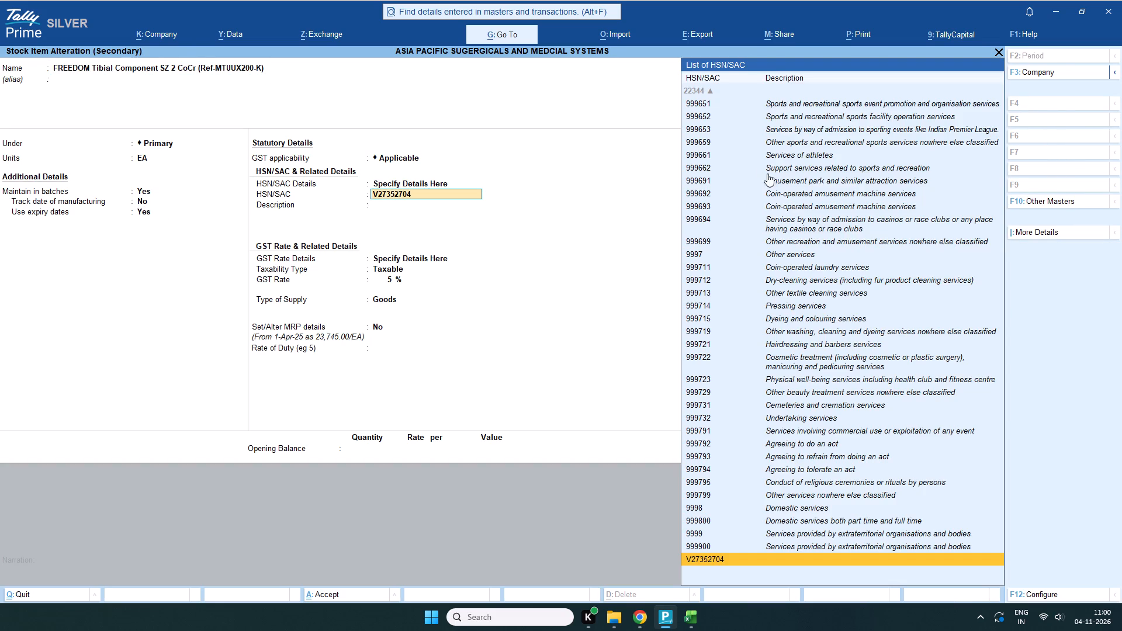
{"action": "left_click", "coordinate": [774, 542]}
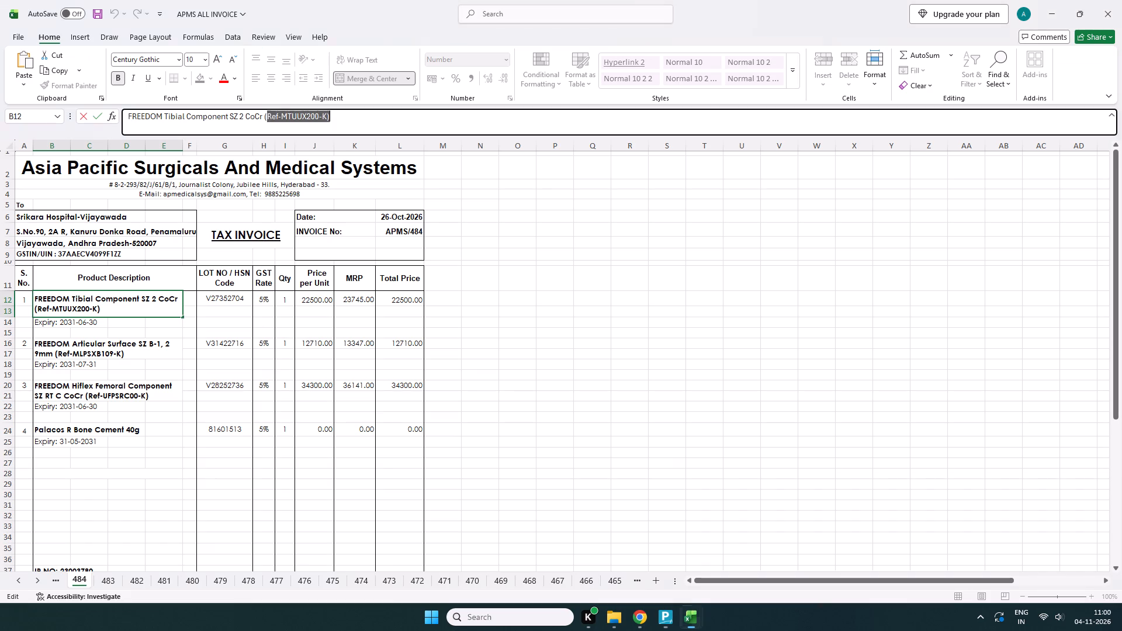
{"action": "left_click", "coordinate": [237, 300]}
{"action": "key", "text": "ctrl+c"}
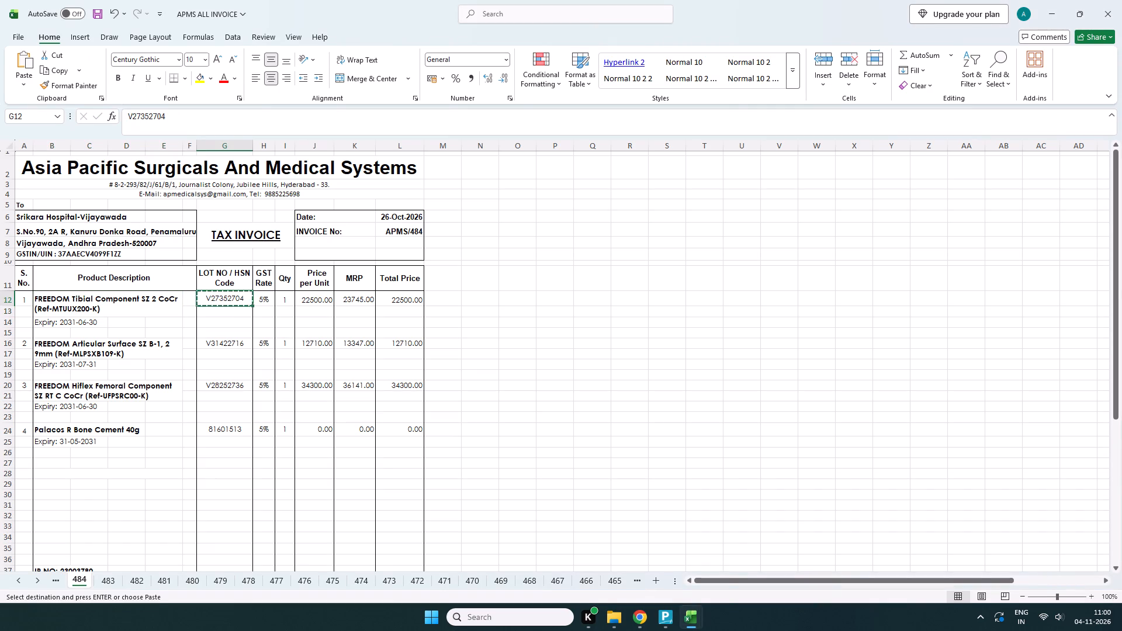
{"action": "left_click_drag", "start_coordinate": [660, 540], "coordinate": [667, 546]}
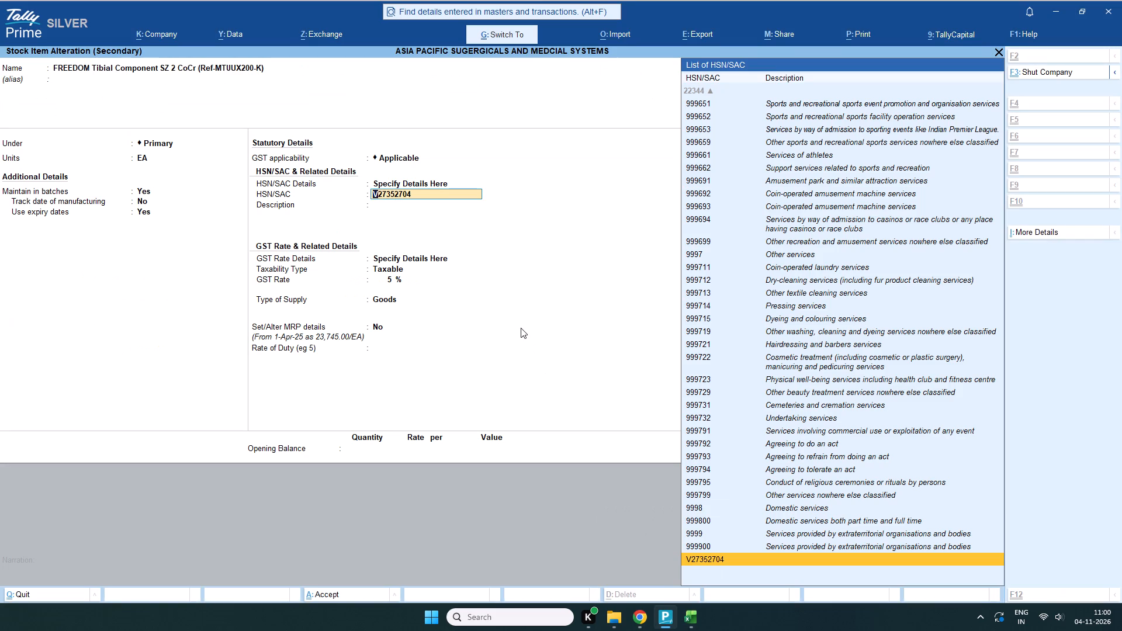
{"action": "key", "text": "ctrl+v"}
{"action": "key", "text": "Return"}
{"action": "key", "text": "Return"}
{"action": "key", "text": "Return"}
{"action": "key", "text": "Return"}
{"action": "key", "text": "Return"}
{"action": "key", "text": "Return"}
{"action": "key", "text": "Return"}
{"action": "key", "text": "Return"}
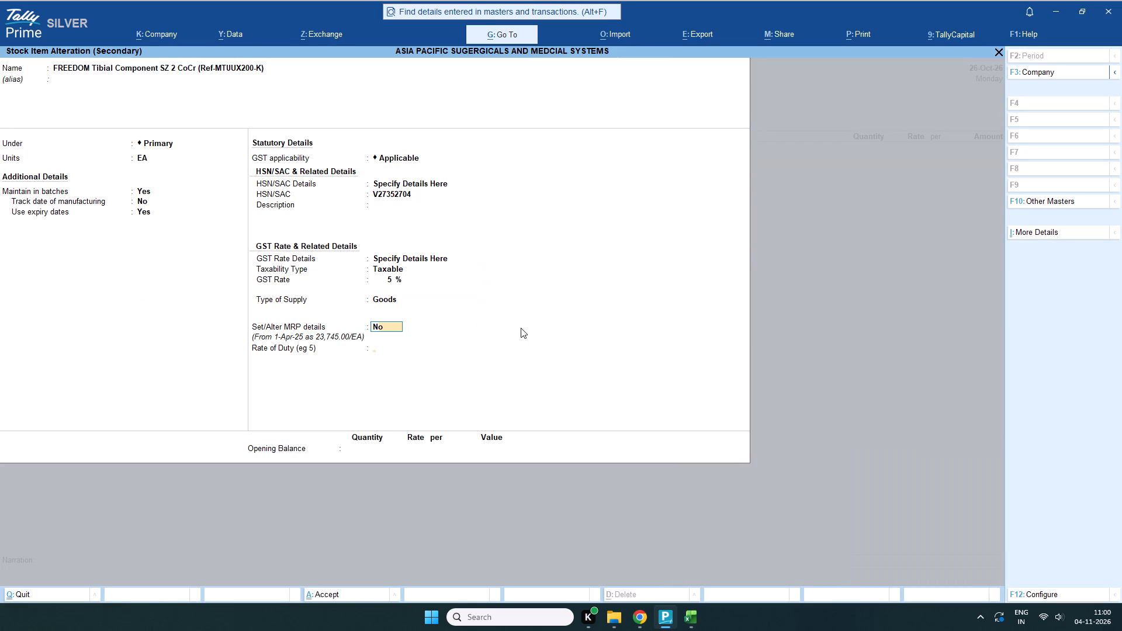
Set the tibial component's Set/Alter MRP details to Yes, keep its MRP rate, and save the stock item.
{"action": "double_click", "coordinate": [382, 324]}
{"action": "key", "text": "Return"}
{"action": "key", "text": "Return"}
{"action": "key", "text": "Return"}
{"action": "key", "text": "Return"}
{"action": "key", "text": "Return"}
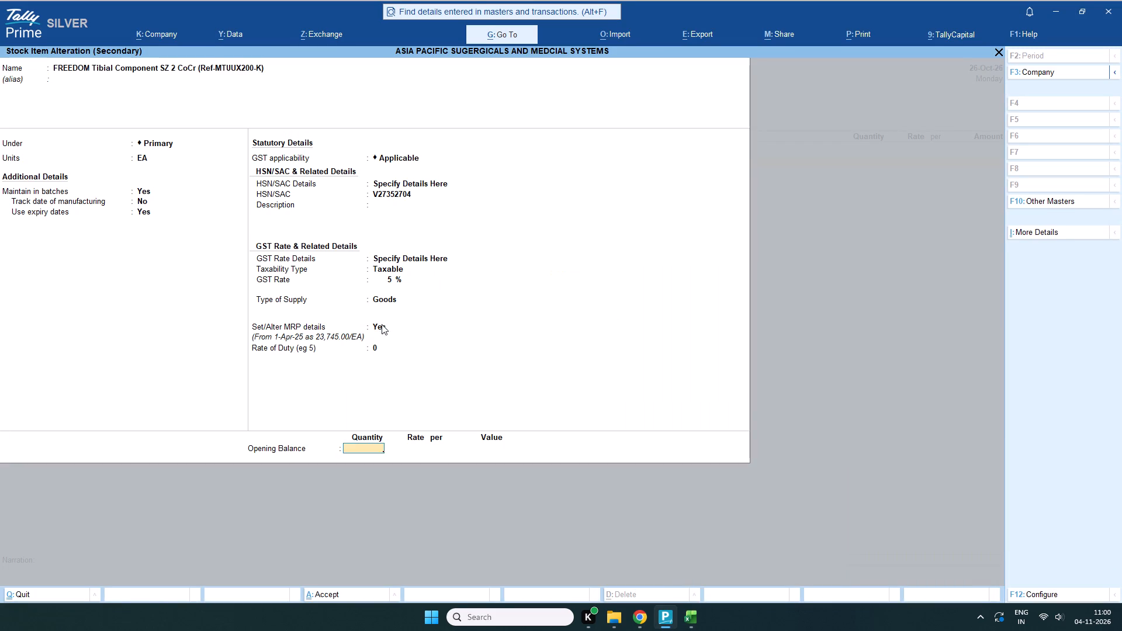
{"action": "key", "text": "Return"}
{"action": "key", "text": "Return"}
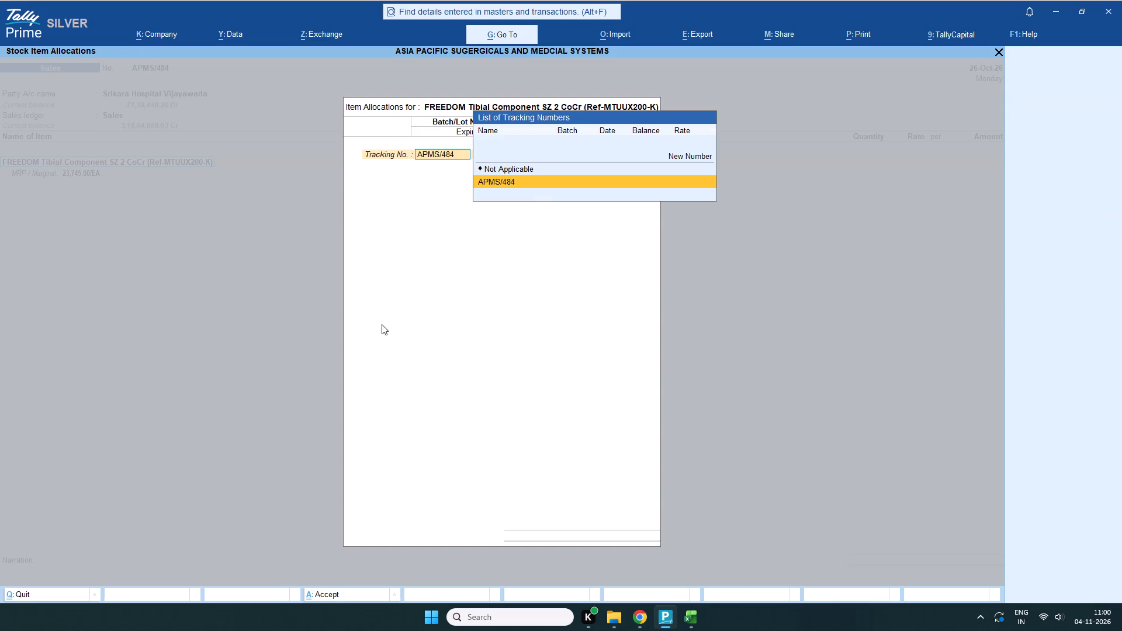
Allocate the tibial component with tracking Not Applicable, batch V27352704, quantity 1 EA at 22,500.00, and expiry 30-Jun-31, checked against the invoice.
{"action": "scroll", "coordinate": [545, 197], "scroll_direction": "up", "scroll_amount": 2}
{"action": "scroll", "coordinate": [535, 174], "scroll_direction": "down", "scroll_amount": 1}
{"action": "left_click", "coordinate": [535, 173]}
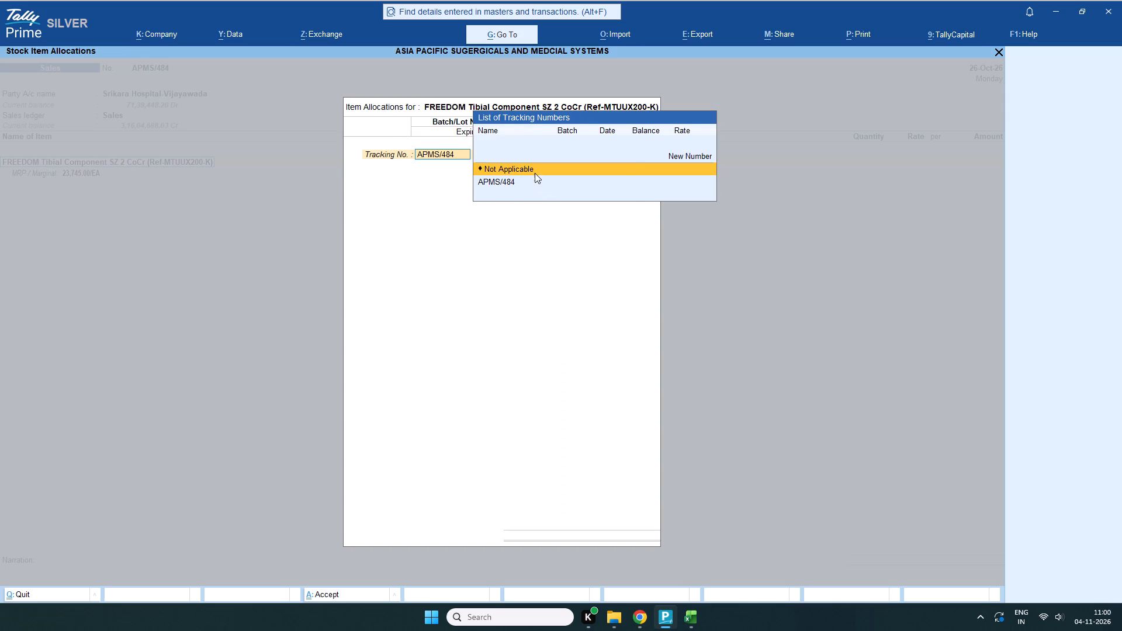
{"action": "key", "text": "ctrl+v"}
{"action": "key", "text": "Return"}
{"action": "key", "text": "1"}
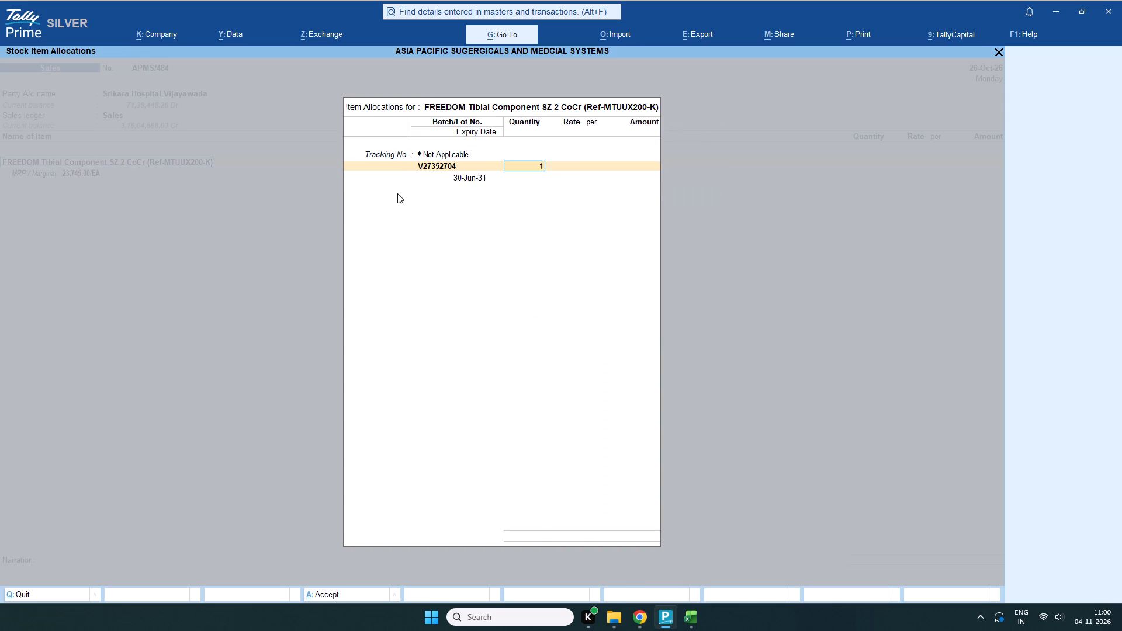
{"action": "key", "text": "Return"}
{"action": "key", "text": "Return"}
{"action": "key", "text": "Return"}
{"action": "key", "text": "Return"}
{"action": "key", "text": "Return"}
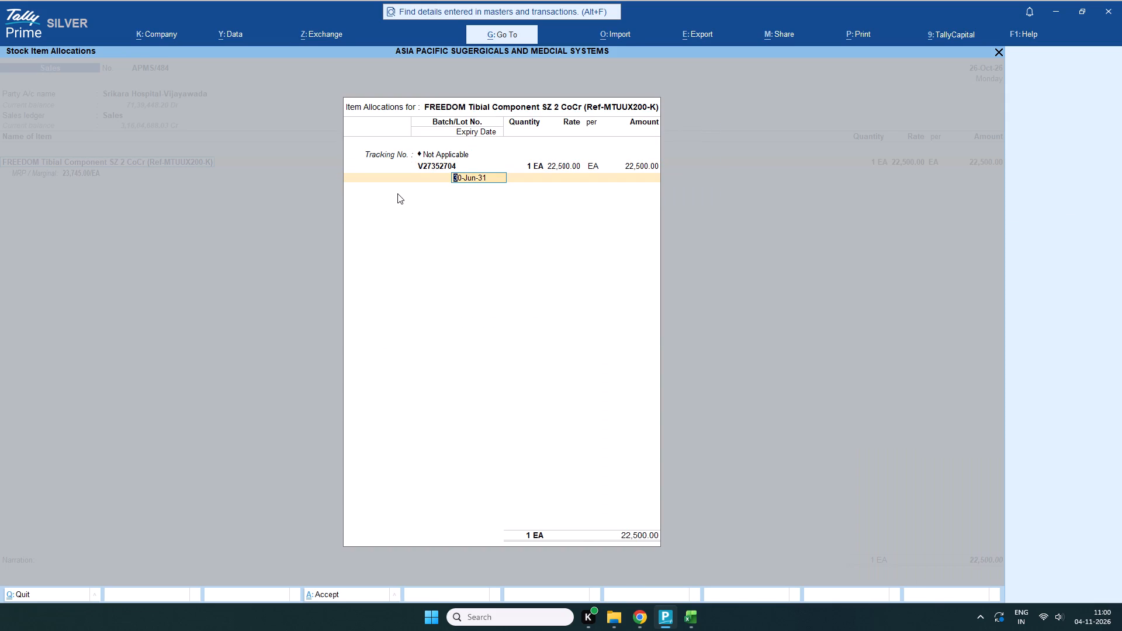
{"action": "left_click", "coordinate": [785, 556]}
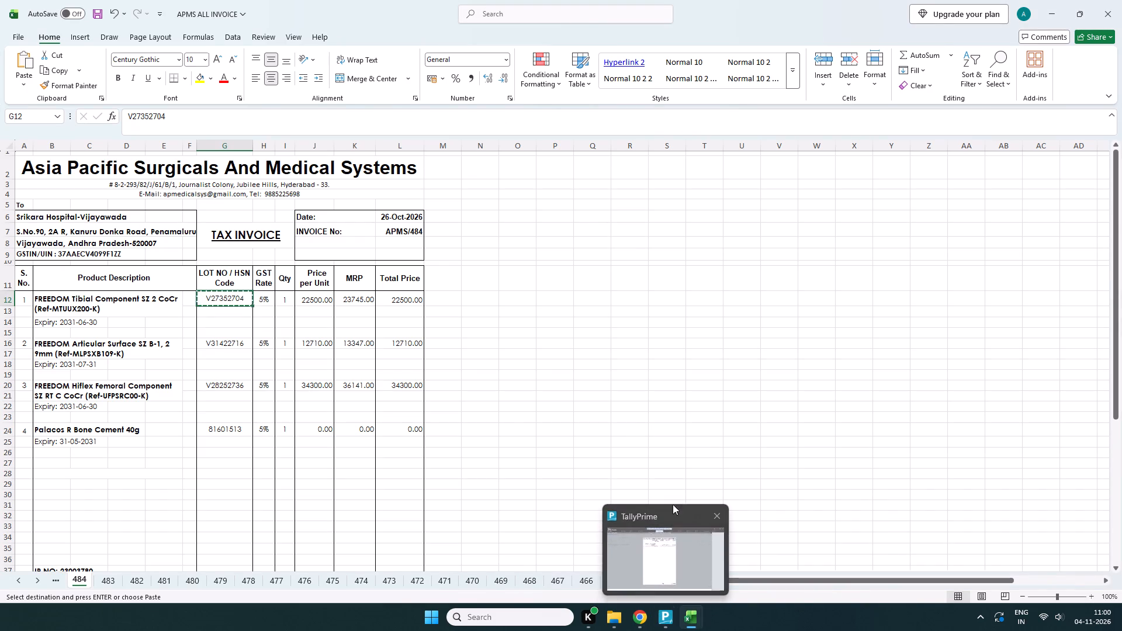
{"action": "left_click", "coordinate": [672, 507]}
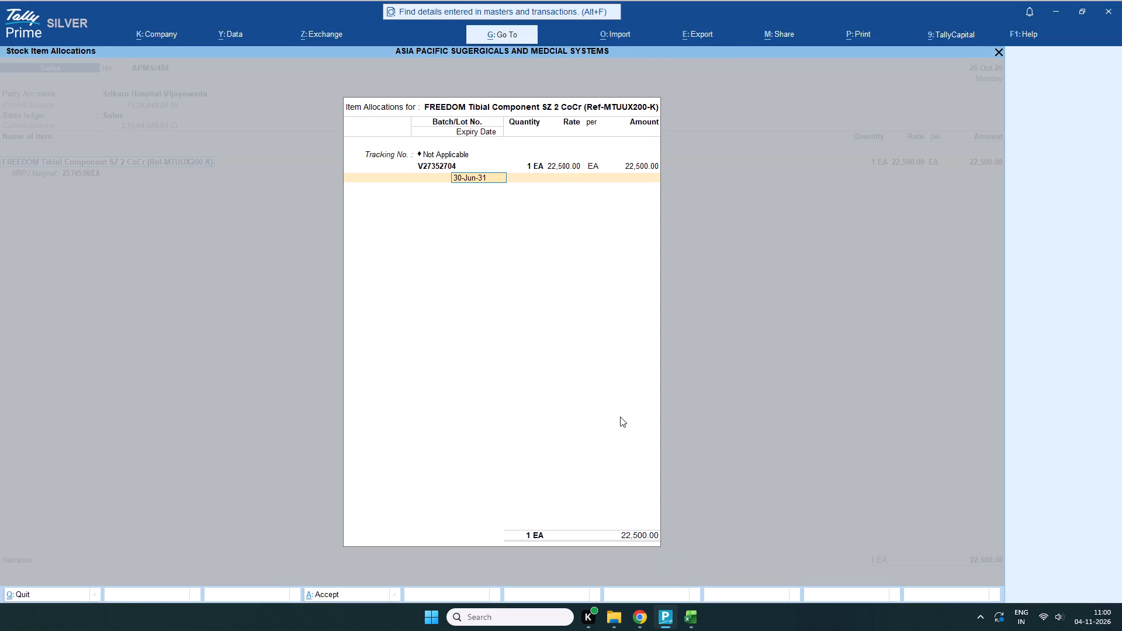
{"action": "key", "text": "Return"}
{"action": "key", "text": "Return"}
{"action": "key", "text": "Return"}
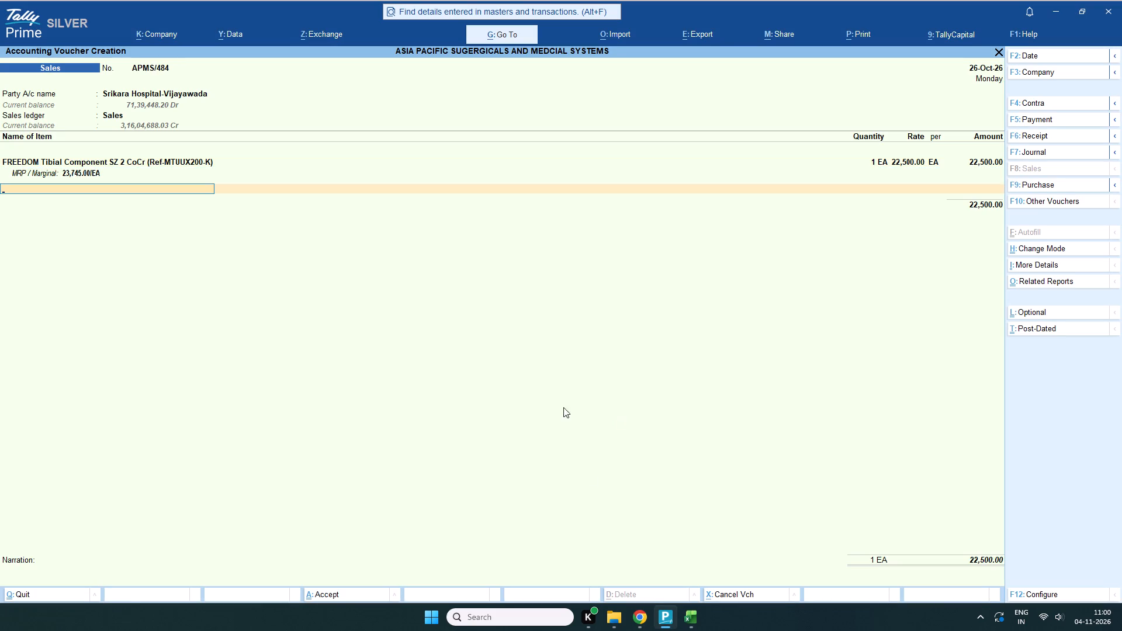
Add the second item of invoice sheet 484, FREEDOM Articular Surface SZ B-1, 2 9mm (Ref-MLPSXB109-K), to the voucher using its copied reference.
{"action": "left_click", "coordinate": [834, 549]}
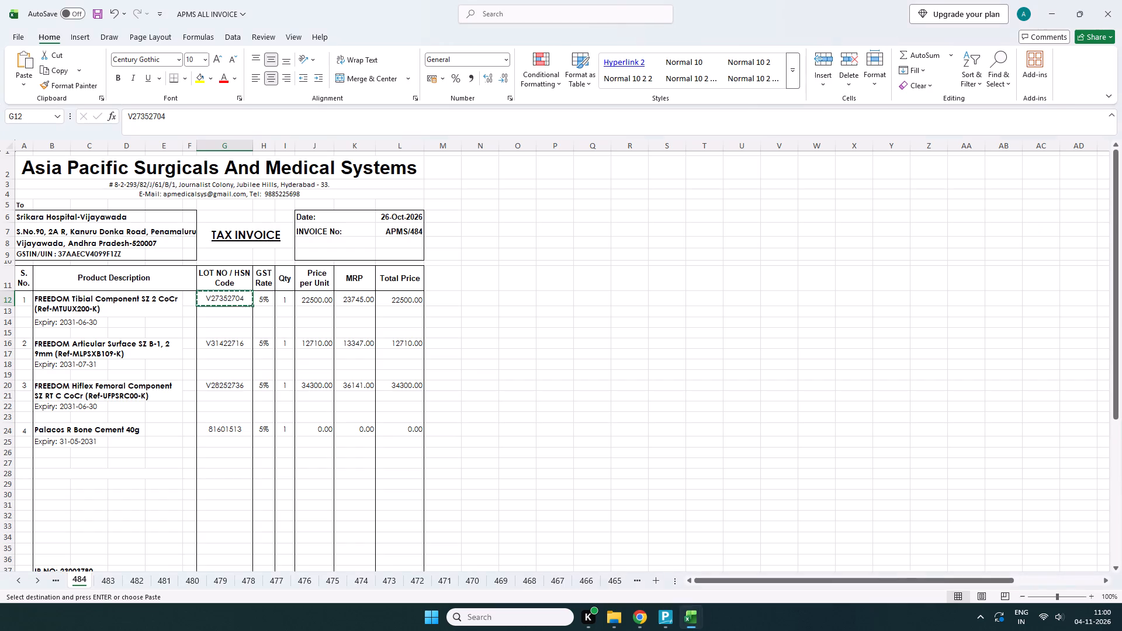
{"action": "left_click", "coordinate": [165, 348]}
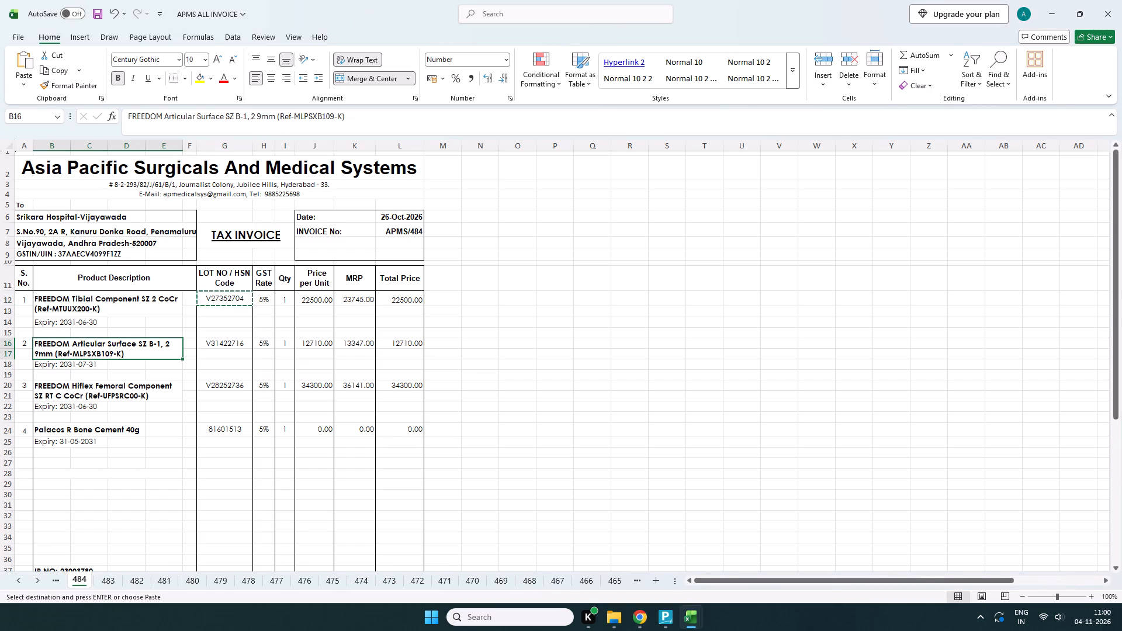
{"action": "left_click_drag", "start_coordinate": [280, 116], "coordinate": [340, 124]}
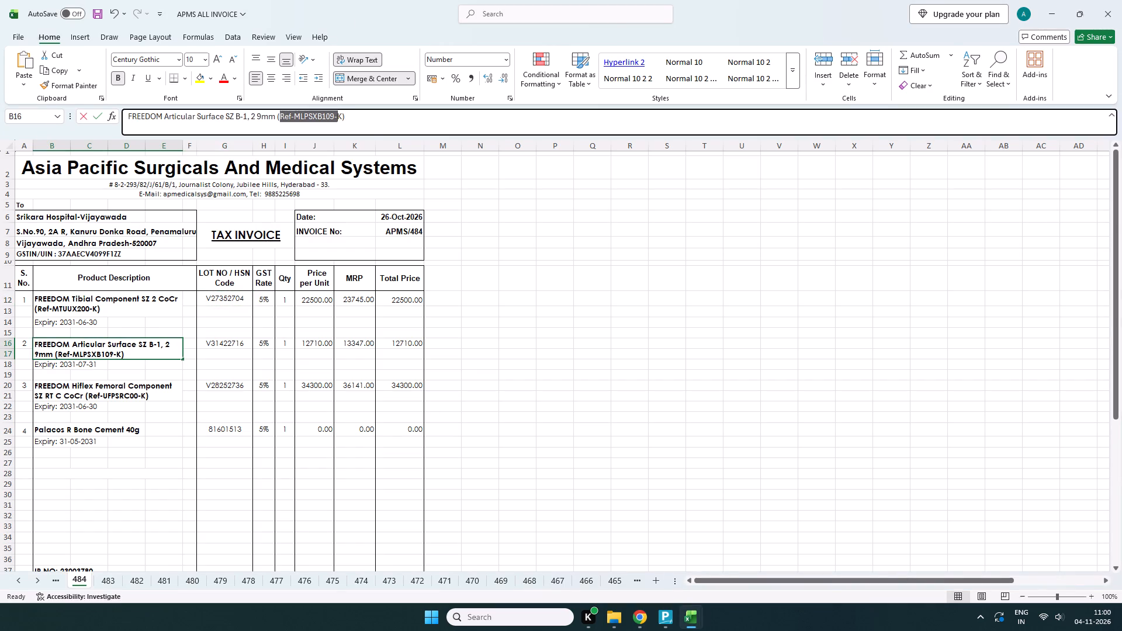
{"action": "left_click_drag", "start_coordinate": [340, 124], "coordinate": [341, 126]}
{"action": "key", "text": "ctrl+c"}
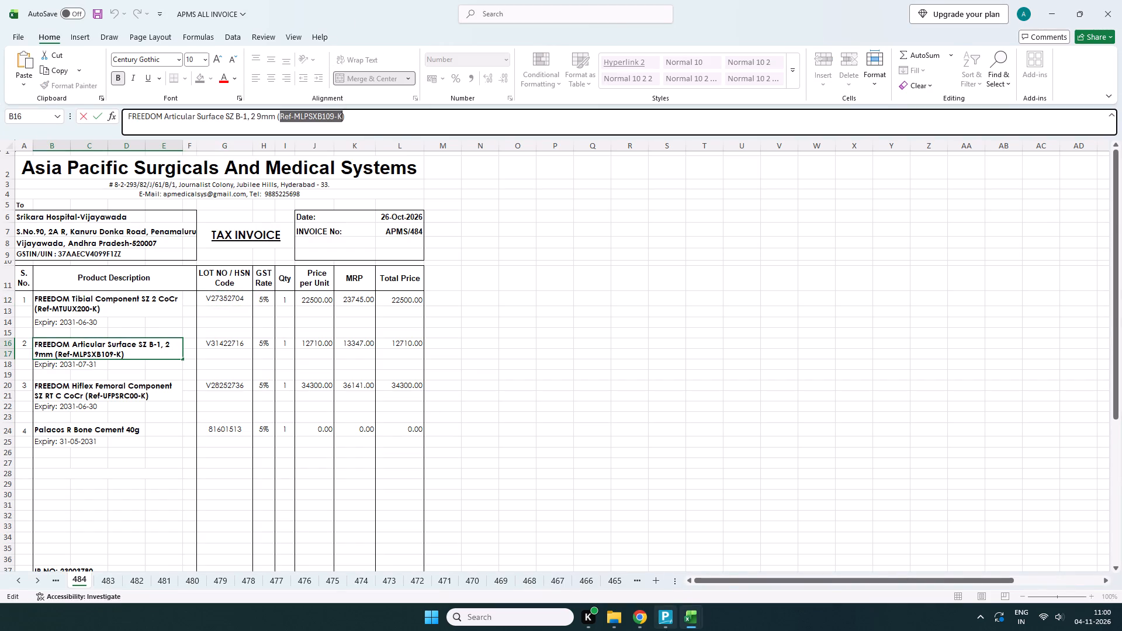
{"action": "left_click", "coordinate": [666, 549]}
{"action": "key", "text": "ctrl+v"}
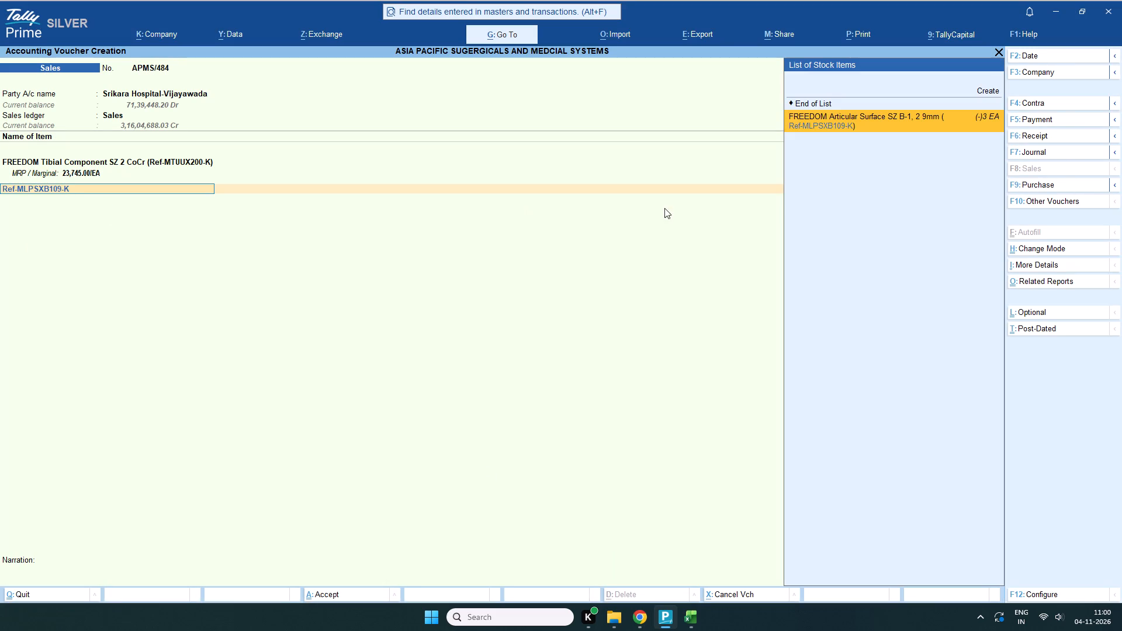
{"action": "left_click", "coordinate": [851, 123]}
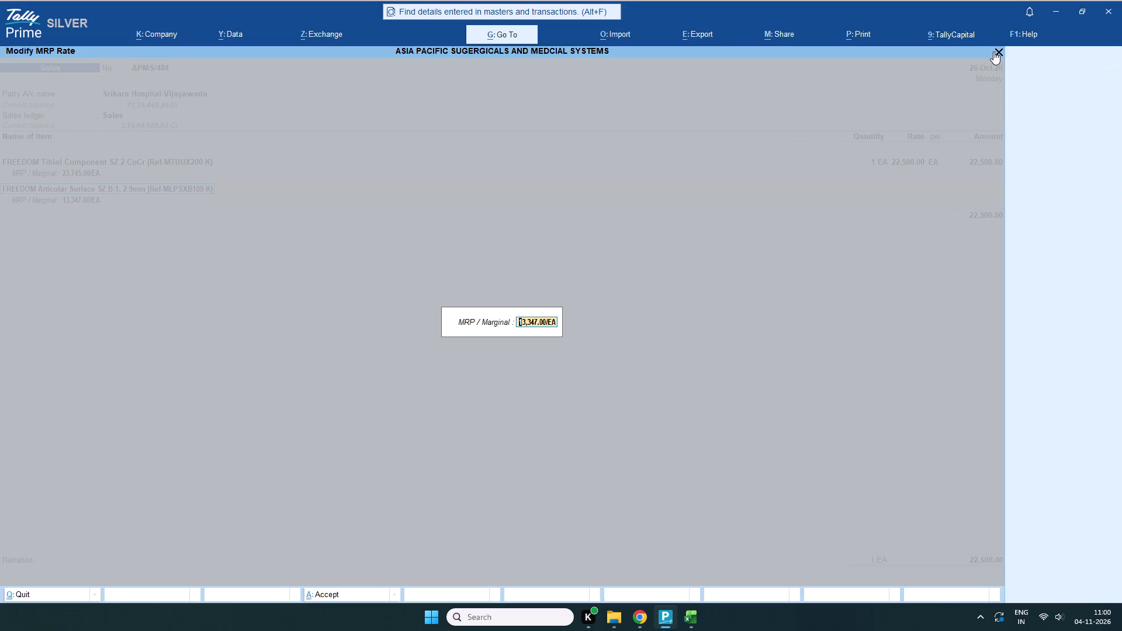
Alter the articular surface's stock item, entering lot number V31422716 from invoice sheet 484 as its HSN/SAC.
{"action": "left_click", "coordinate": [995, 51]}
{"action": "key", "text": "ctrl+Return"}
{"action": "key", "text": "Return"}
{"action": "key", "text": "Return"}
{"action": "key", "text": "Return"}
{"action": "key", "text": "Return"}
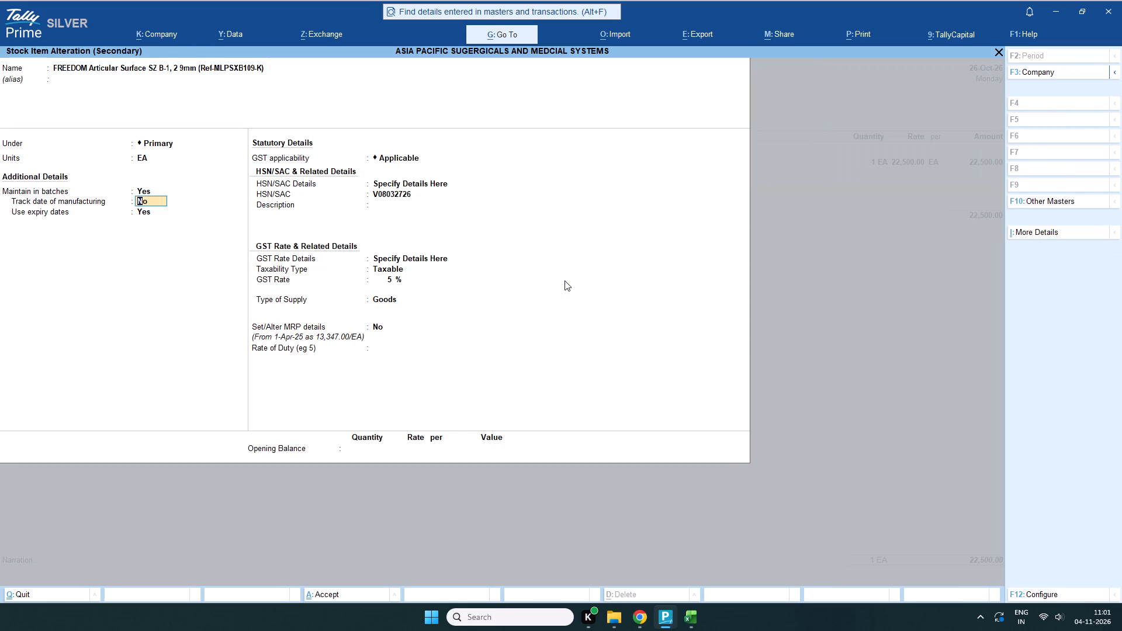
{"action": "key", "text": "Return"}
{"action": "key", "text": "Return"}
{"action": "key", "text": "Return"}
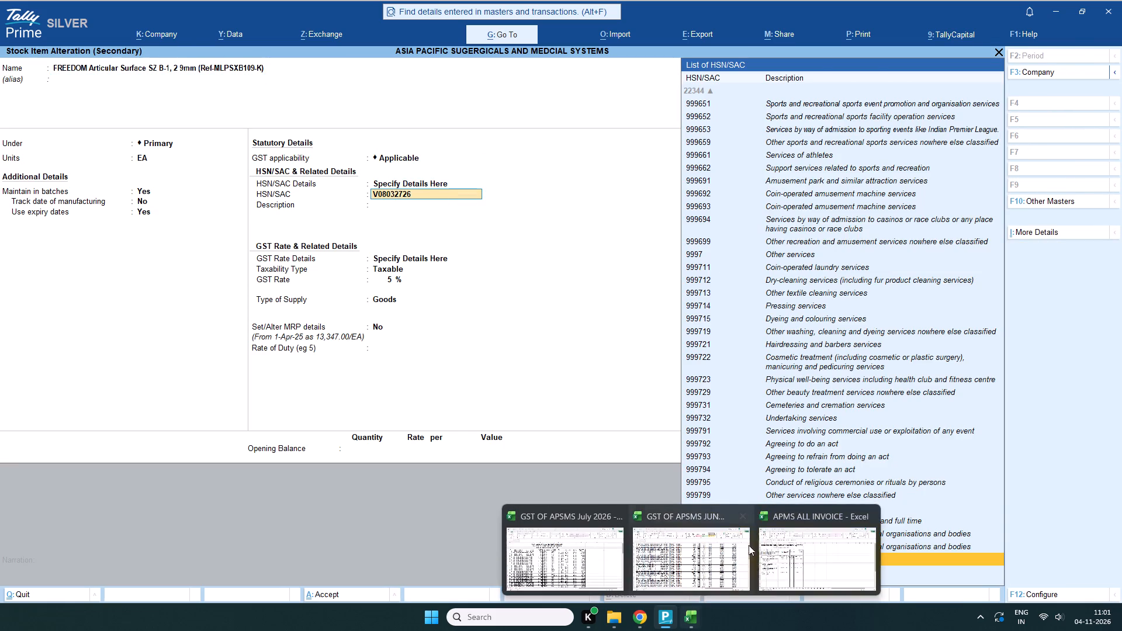
{"action": "left_click", "coordinate": [803, 553]}
{"action": "left_click", "coordinate": [225, 344]}
{"action": "key", "text": "ctrl+c"}
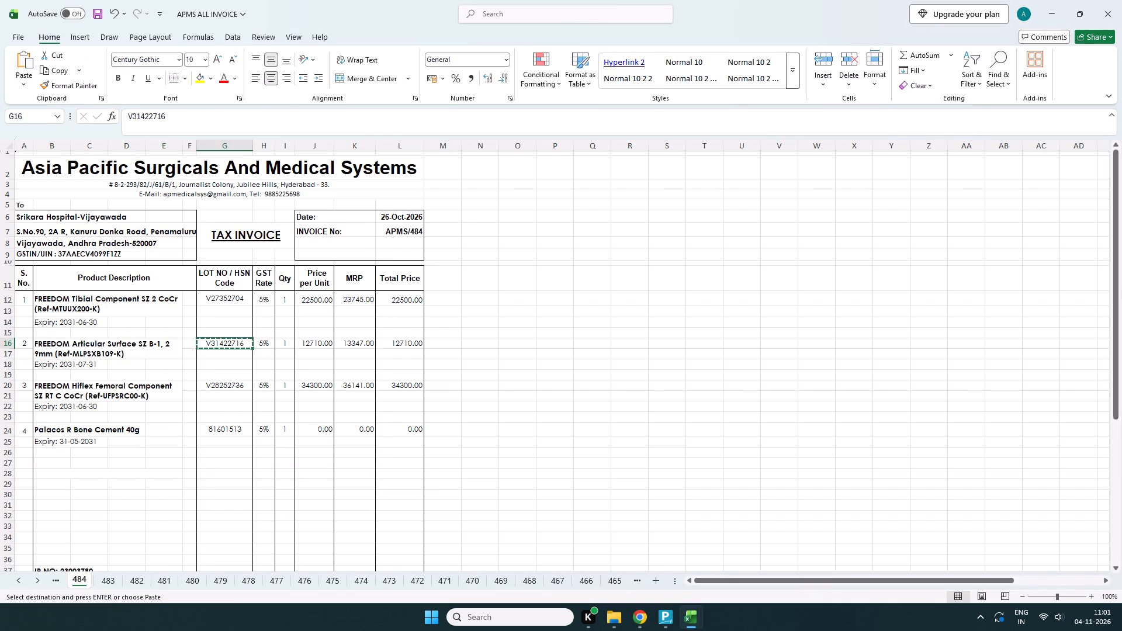
{"action": "left_click", "coordinate": [671, 556]}
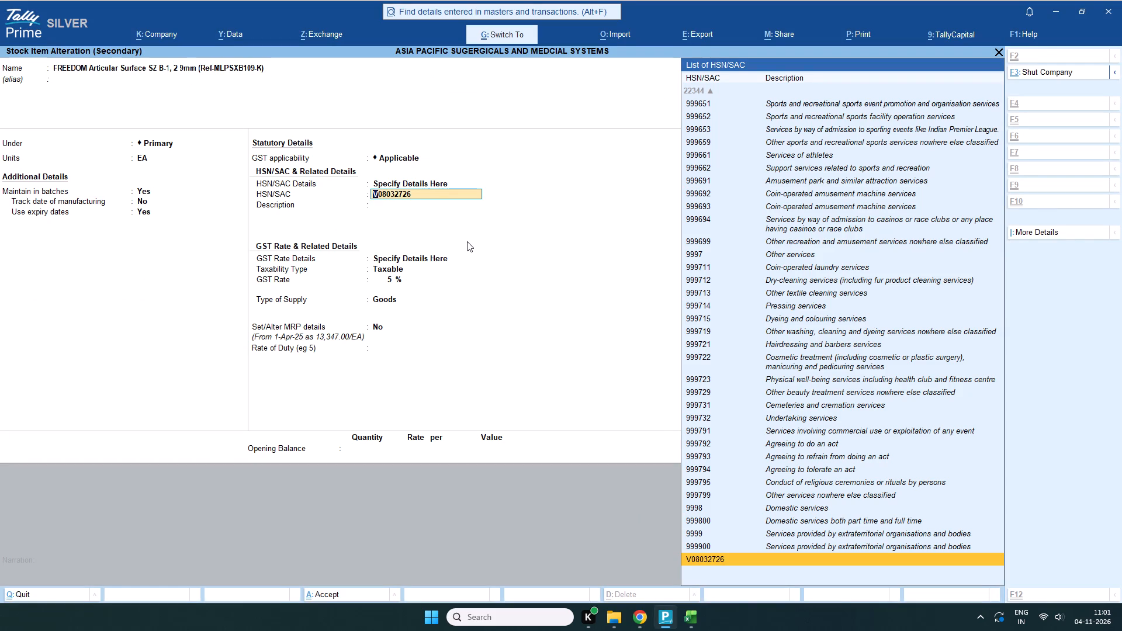
{"action": "key", "text": "ctrl+v"}
{"action": "key", "text": "Return"}
{"action": "key", "text": "Return"}
{"action": "key", "text": "Return"}
{"action": "key", "text": "Return"}
{"action": "key", "text": "Return"}
{"action": "key", "text": "Return"}
{"action": "key", "text": "Return"}
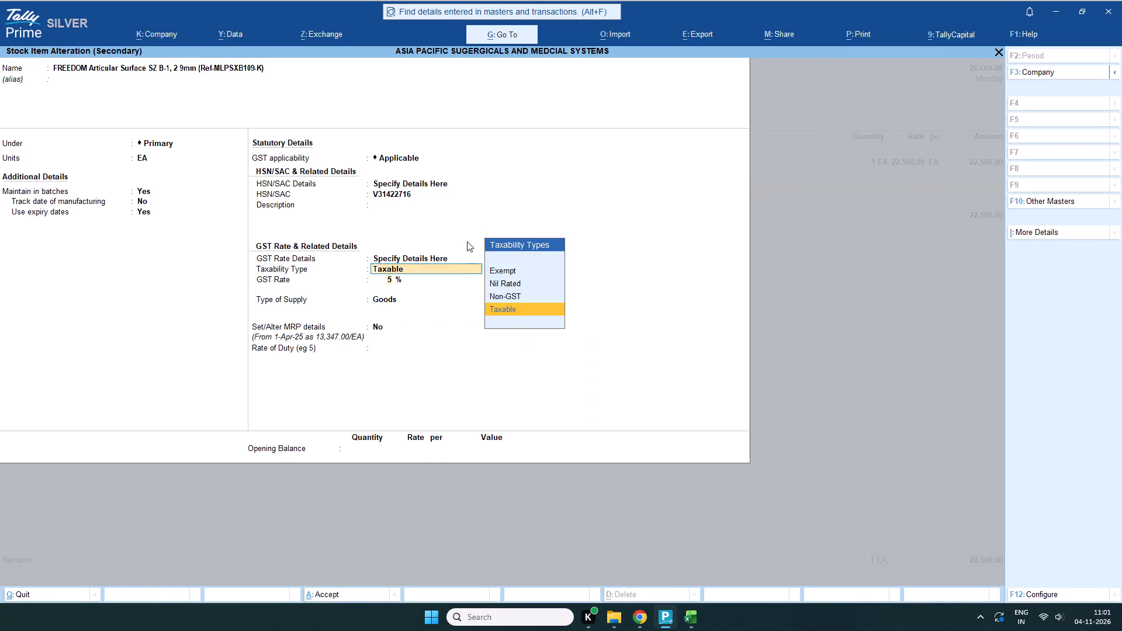
{"action": "key", "text": "Return"}
{"action": "key", "text": "Return"}
Set the articular surface's Set/Alter MRP details to Yes, keep its MRP rate, and save the stock item.
{"action": "double_click", "coordinate": [391, 325]}
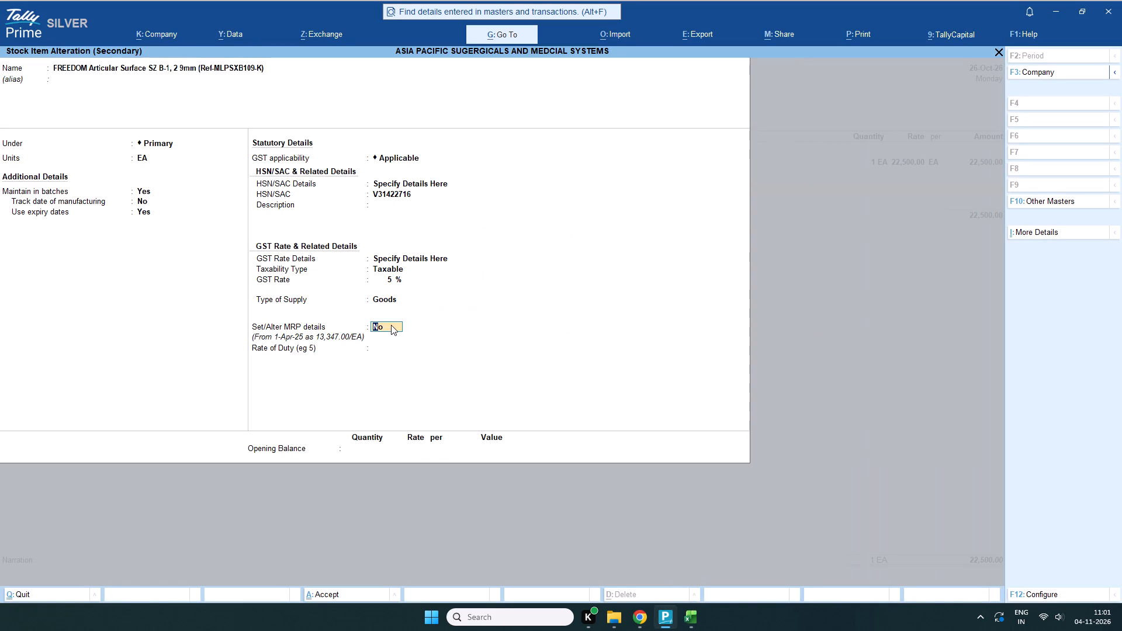
{"action": "key", "text": "Return"}
{"action": "key", "text": "Return"}
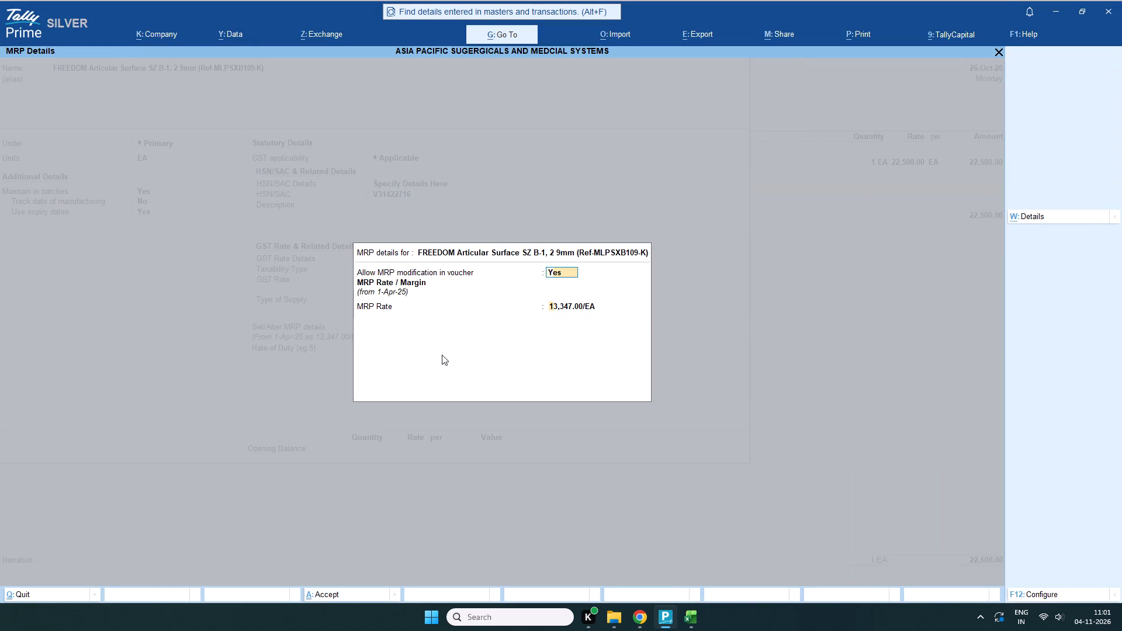
{"action": "key", "text": "Return"}
{"action": "key", "text": "Return"}
{"action": "key", "text": "Return"}
{"action": "key", "text": "Return"}
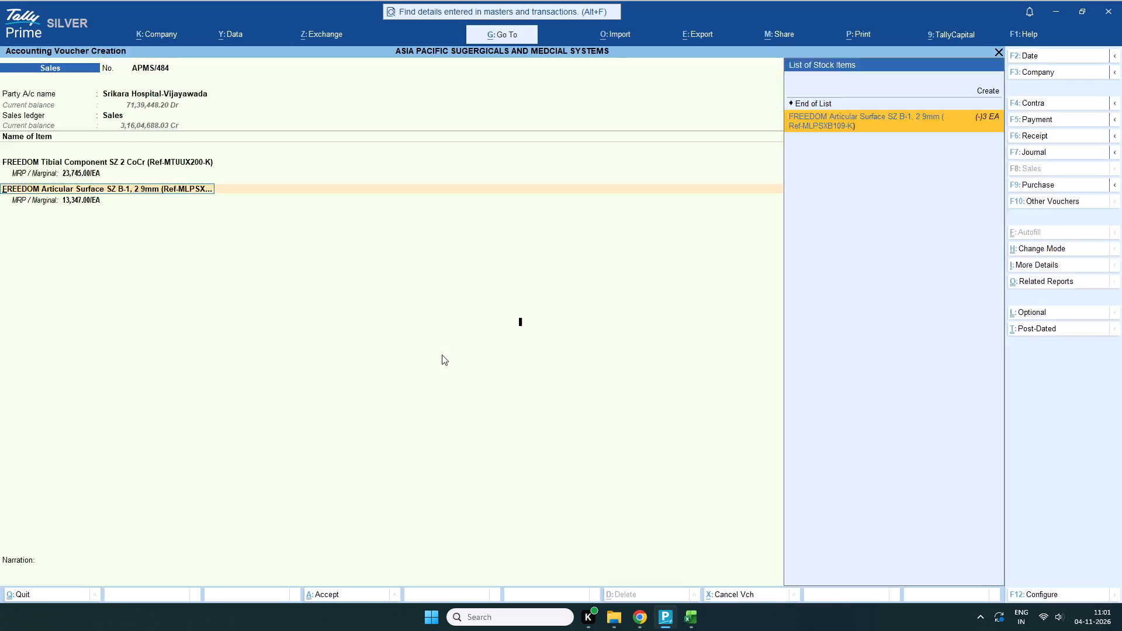
Allocate the articular surface with tracking Not Applicable, the copied lot number V31422716 as batch, and quantity 1 EA.
{"action": "key", "text": "Return"}
{"action": "scroll", "coordinate": [503, 296], "scroll_direction": "up", "scroll_amount": 1}
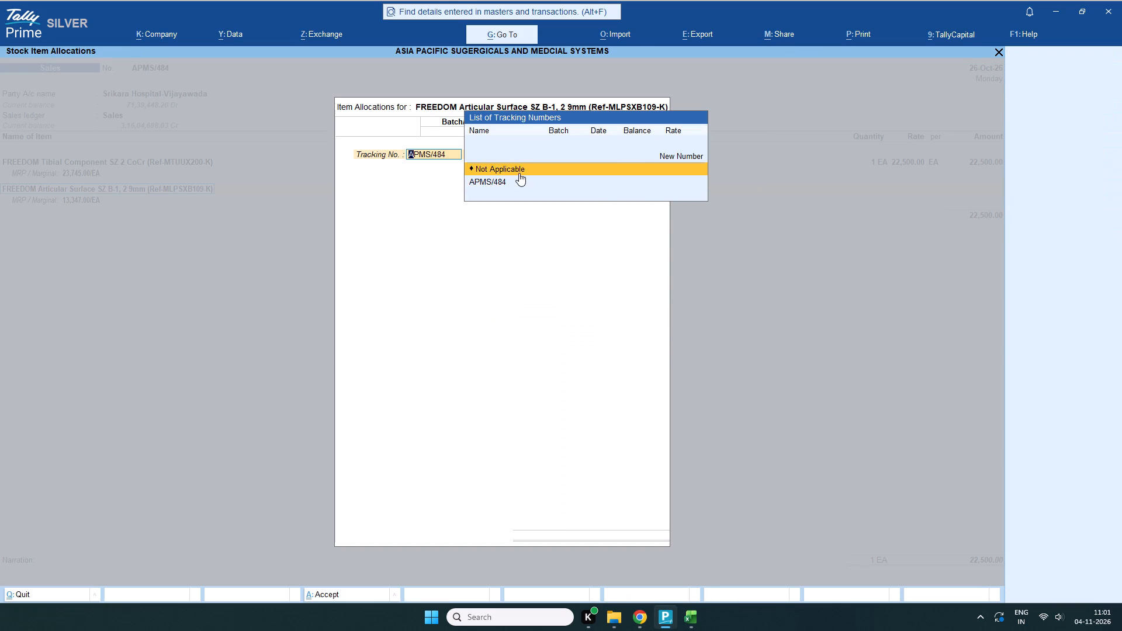
{"action": "left_click", "coordinate": [519, 172]}
{"action": "key", "text": "ctrl+v"}
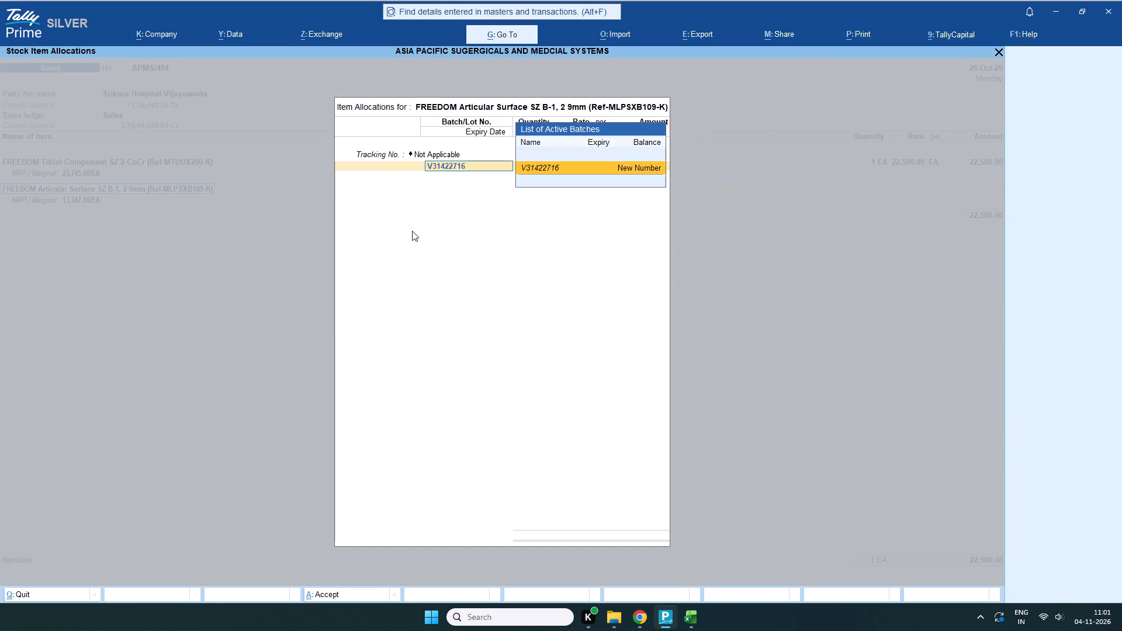
{"action": "key", "text": "Return"}
{"action": "key", "text": "Return"}
{"action": "key", "text": "1"}
{"action": "key", "text": "Return"}
{"action": "key", "text": "Return"}
{"action": "key", "text": "Return"}
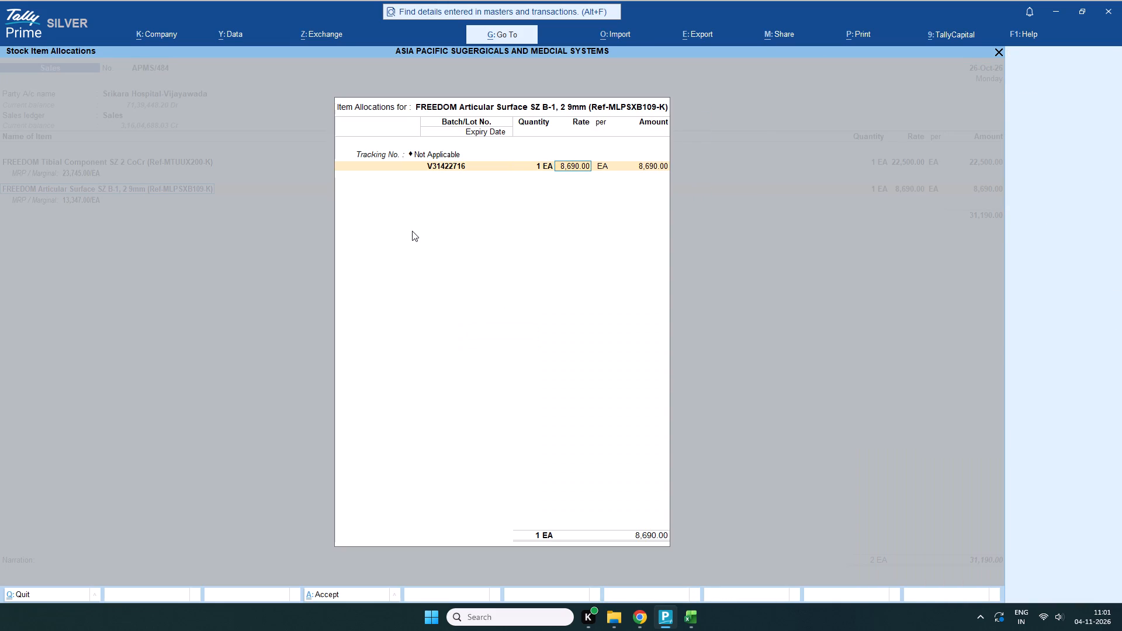
Set the articular surface's rate to 12,710.00 per EA, following the unit price on invoice sheet 484.
{"action": "left_click", "coordinate": [769, 561]}
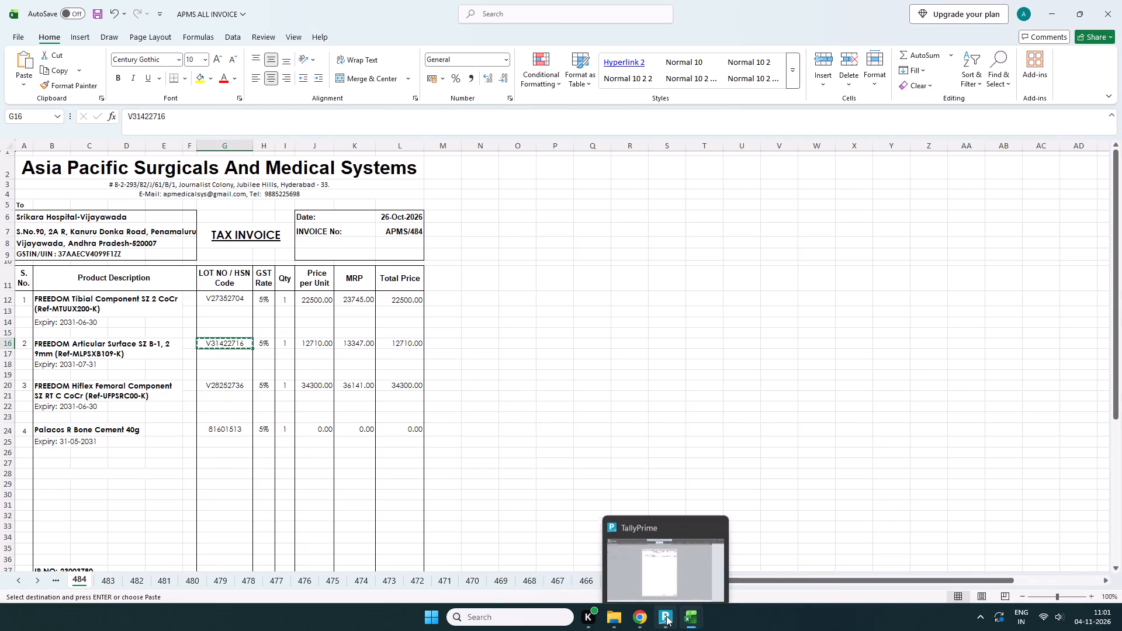
{"action": "left_click", "coordinate": [687, 559]}
{"action": "left_click", "coordinate": [574, 161]}
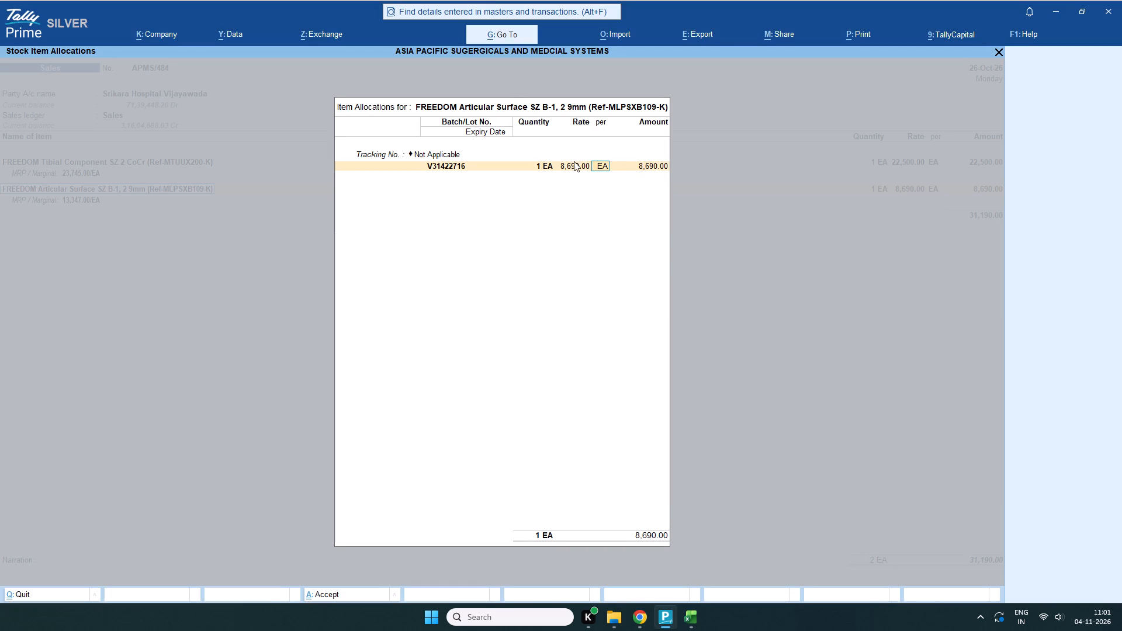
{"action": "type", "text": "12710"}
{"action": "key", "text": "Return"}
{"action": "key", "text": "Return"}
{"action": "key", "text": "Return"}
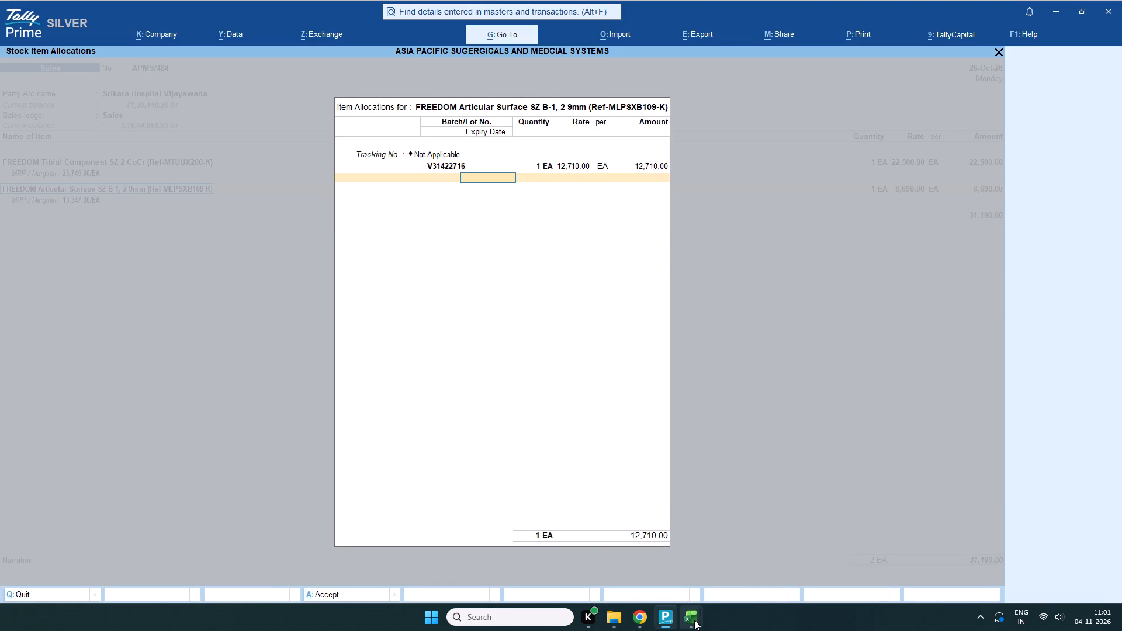
Look up the articular surface's expiry on invoice sheet 484, enter 31-07-2031 for its batch, and complete the allocation.
{"action": "left_click", "coordinate": [778, 570]}
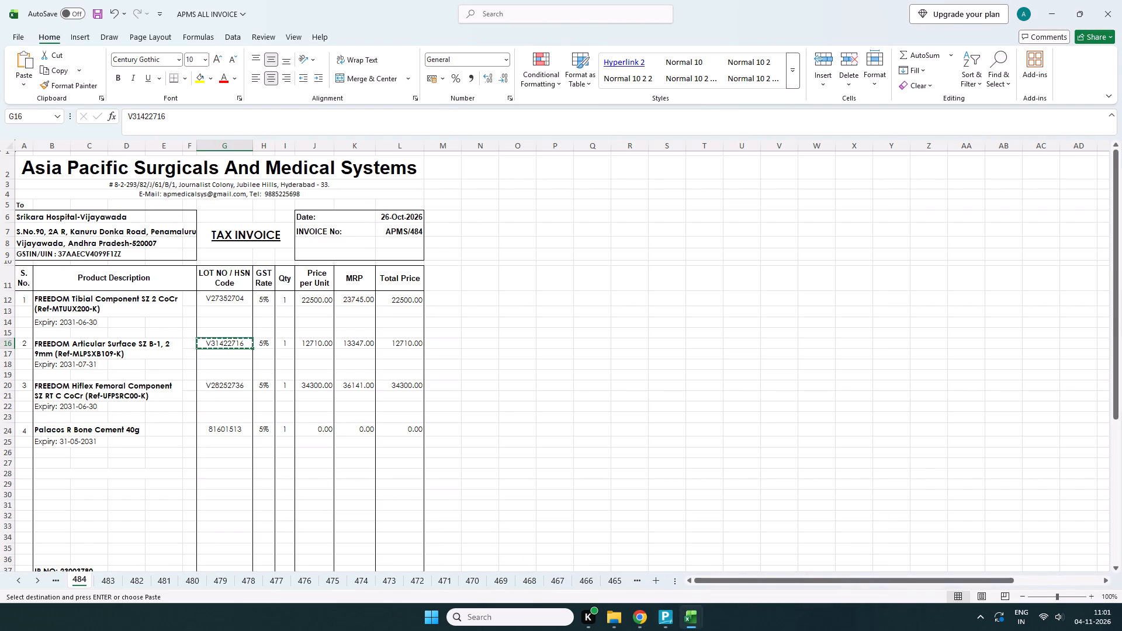
{"action": "left_click", "coordinate": [691, 557]}
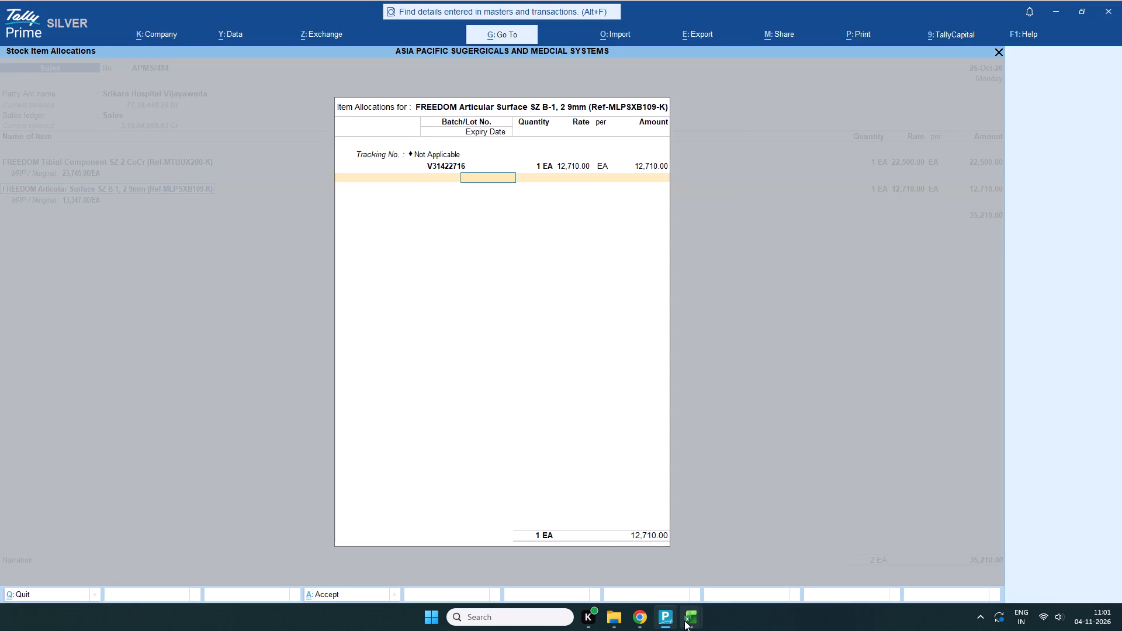
{"action": "left_click", "coordinate": [742, 559]}
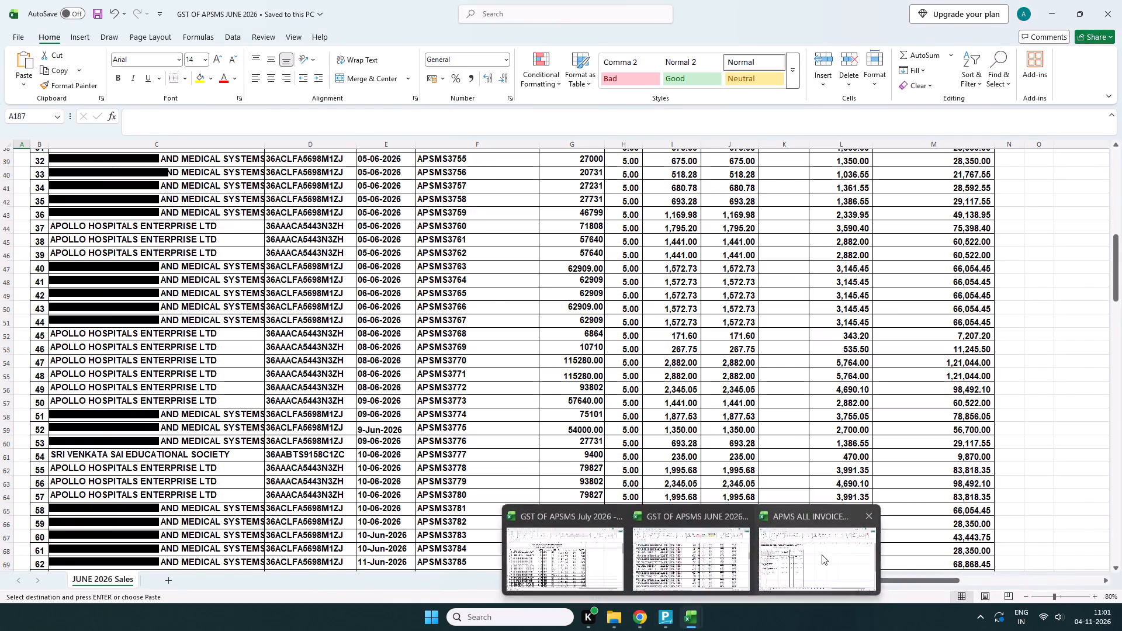
{"action": "left_click", "coordinate": [822, 554]}
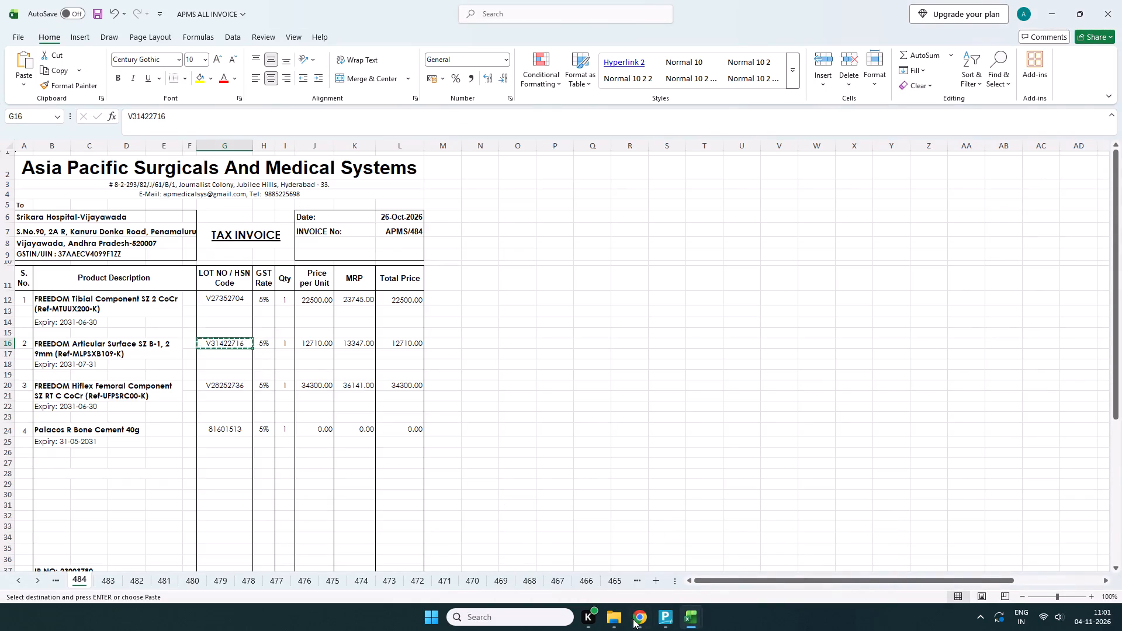
{"action": "left_click", "coordinate": [669, 559]}
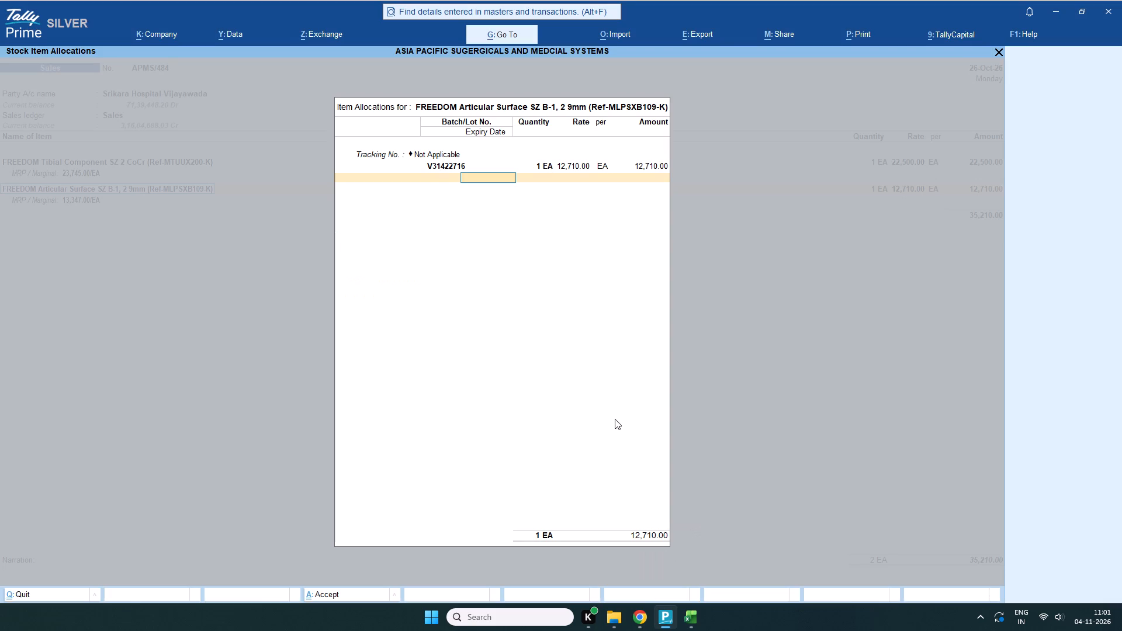
{"action": "type", "text": "31-07-2031"}
{"action": "key", "text": "Return"}
{"action": "key", "text": "Return"}
{"action": "key", "text": "Return"}
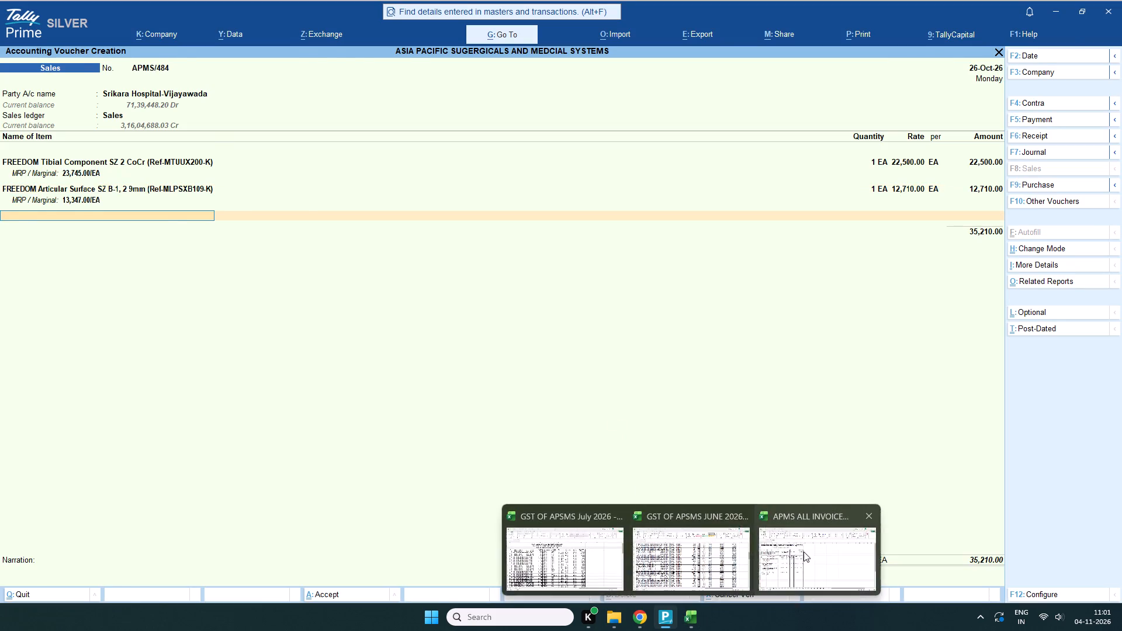
In invoice sheet 484, select the reference Ref-UFPSRC00-K within the third item's description, FREEDOM Hiflex Femoral Component SZ RT C CoCr.
{"action": "left_click_drag", "start_coordinate": [810, 552], "coordinate": [806, 543]}
{"action": "left_click", "coordinate": [176, 387]}
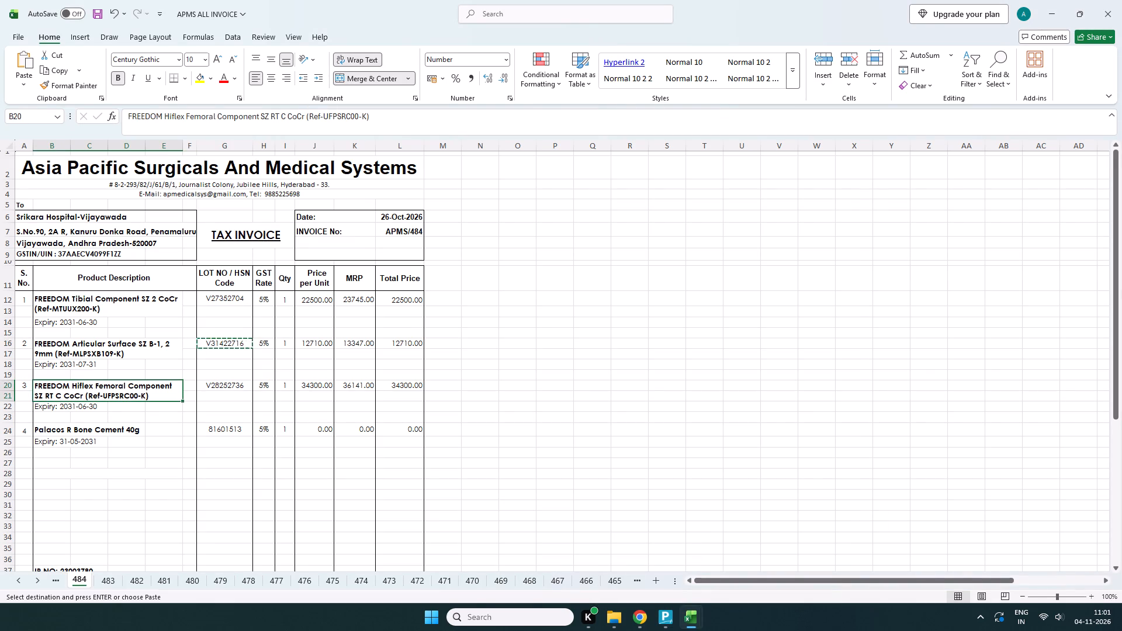
{"action": "left_click", "coordinate": [310, 116]}
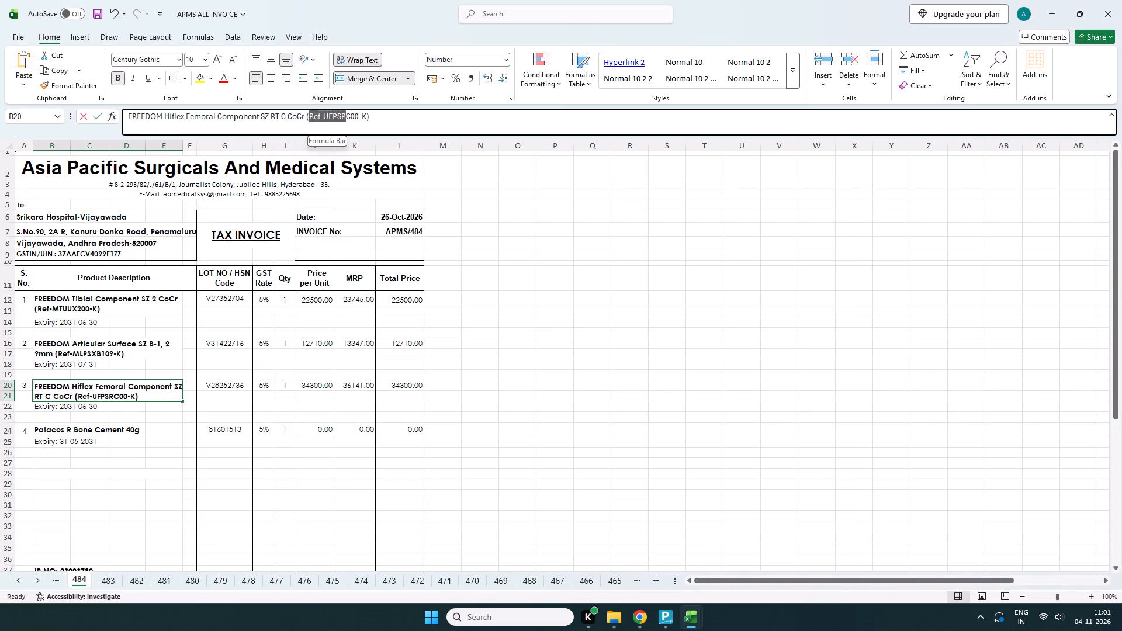
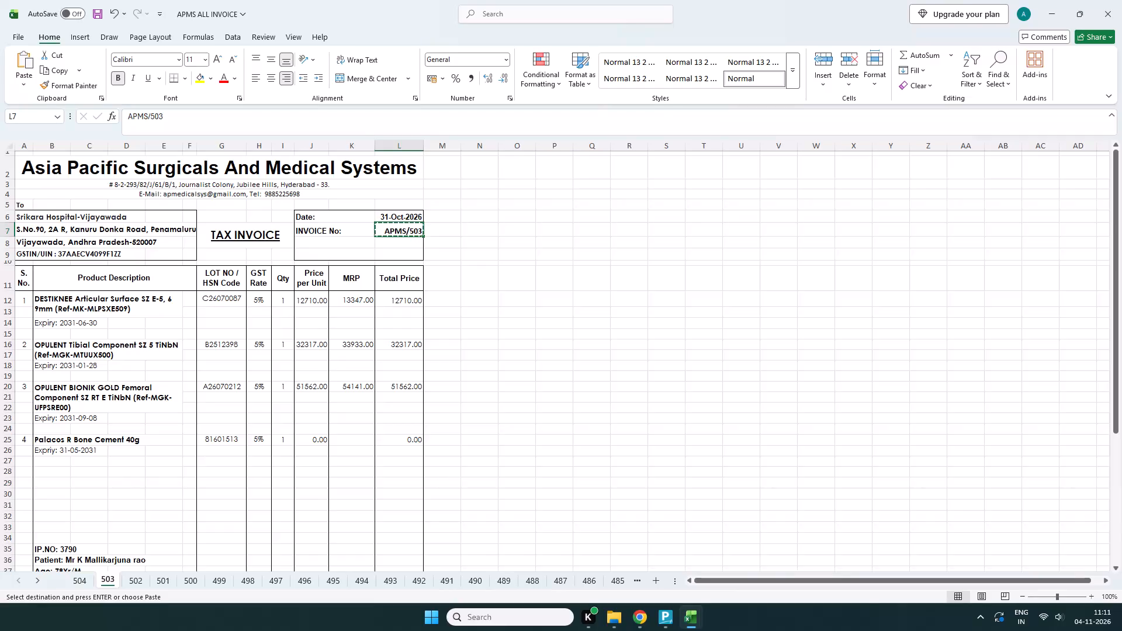
Copy the reference Ref-MK-MLPSXE509 from invoice sheet 503's first item and enter it as the item name in TallyPrime's APMS/503 sales voucher.
{"action": "left_click", "coordinate": [137, 301]}
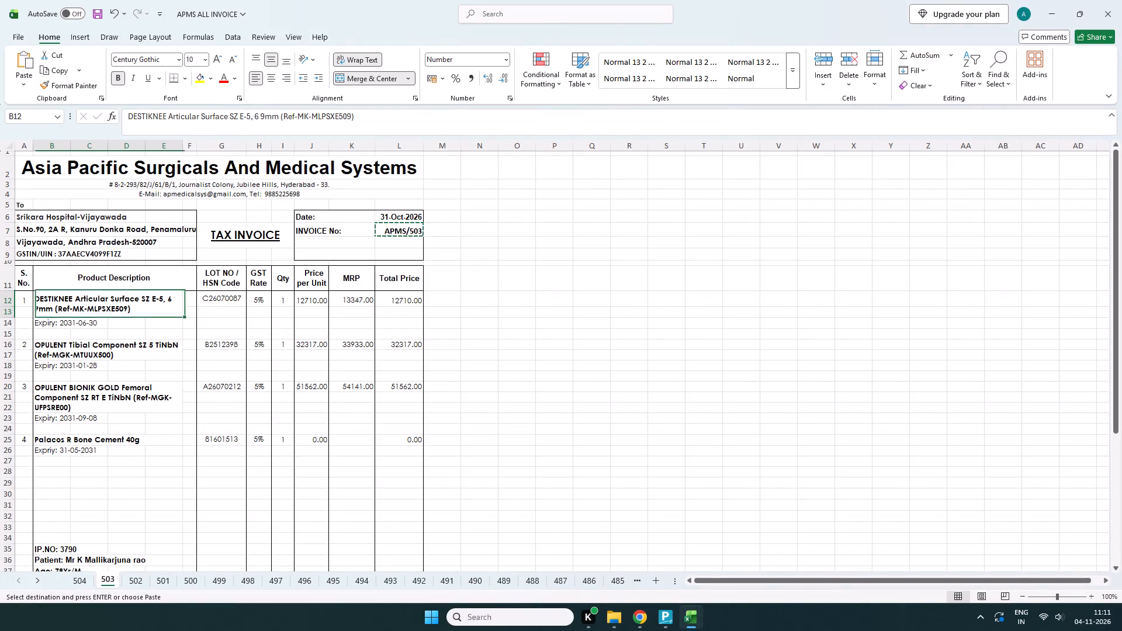
{"action": "left_click_drag", "start_coordinate": [283, 116], "coordinate": [346, 123]}
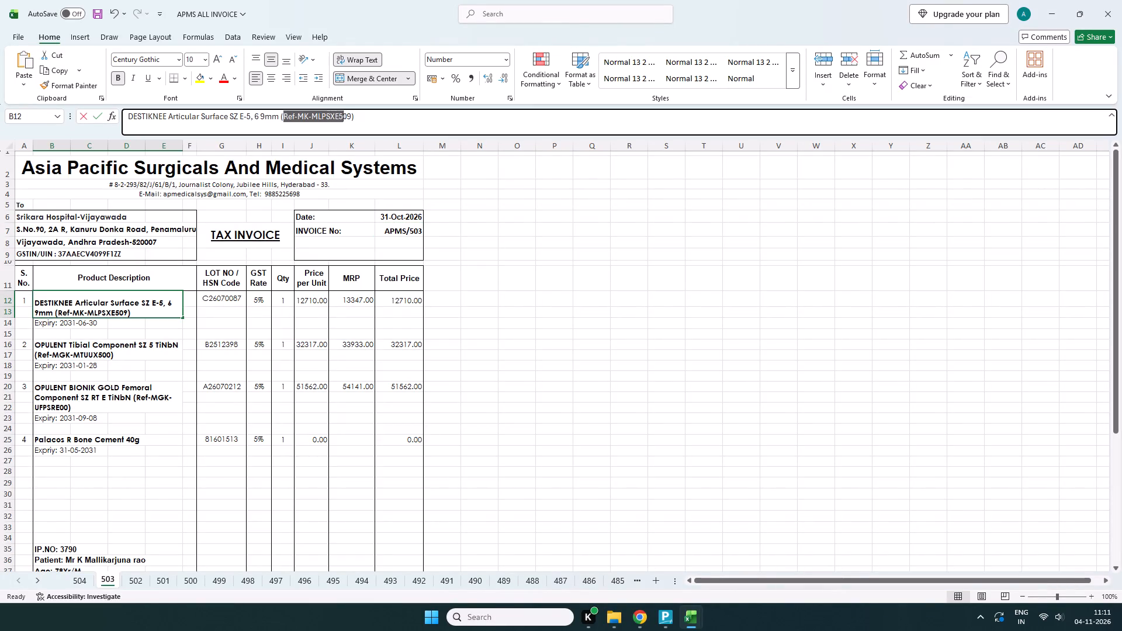
{"action": "left_click_drag", "start_coordinate": [346, 123], "coordinate": [349, 123]}
{"action": "left_click", "coordinate": [389, 126]}
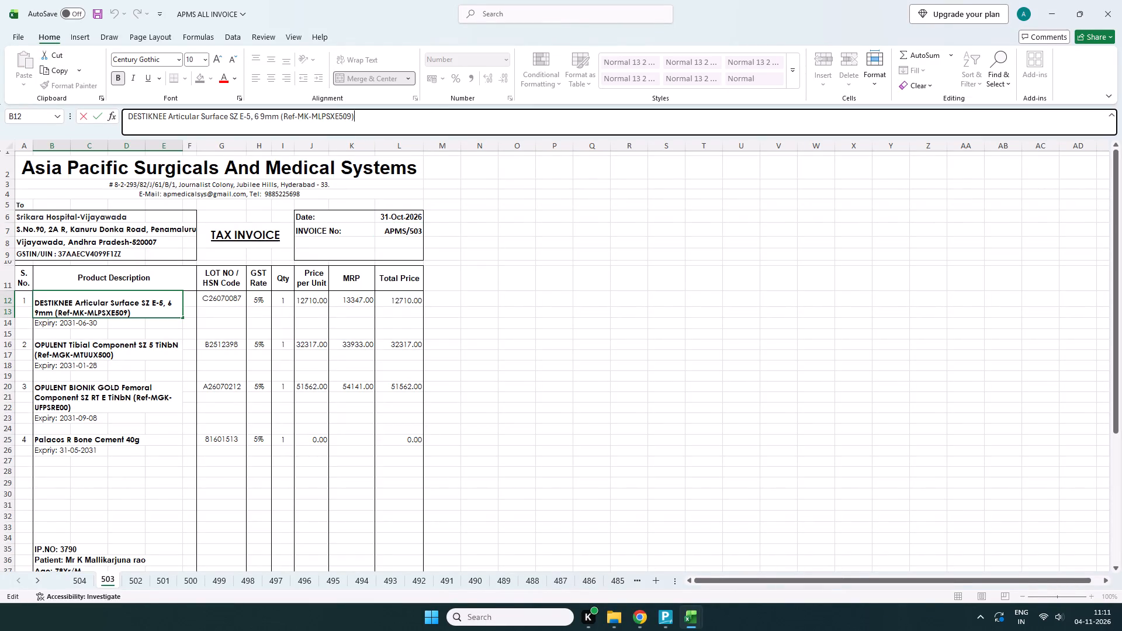
{"action": "left_click_drag", "start_coordinate": [285, 115], "coordinate": [352, 119]}
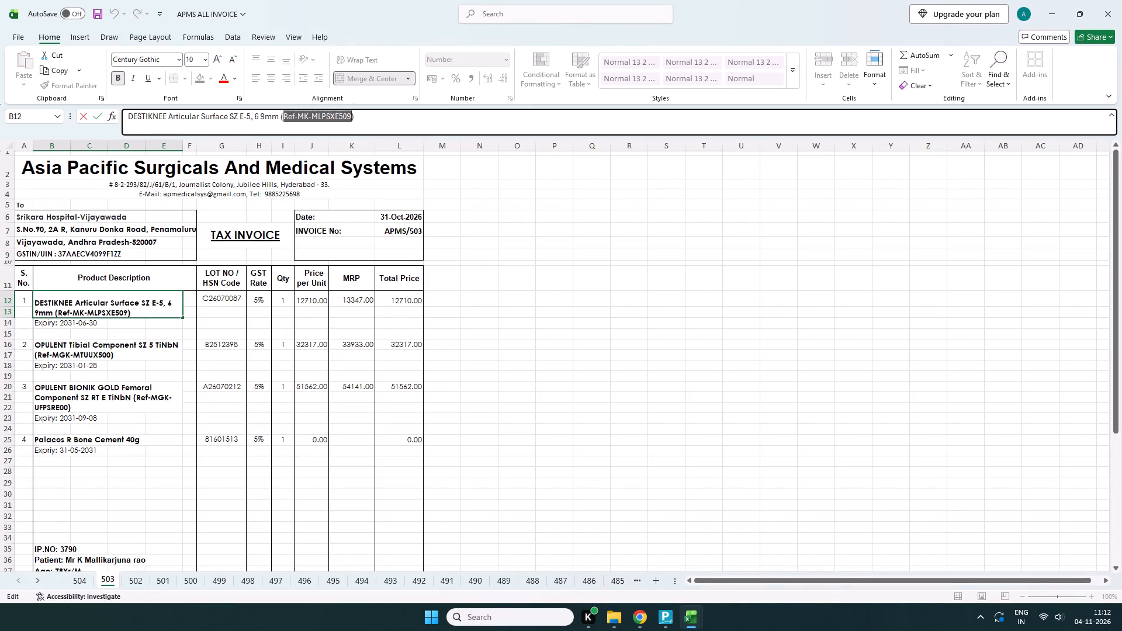
{"action": "key", "text": "ctrl+c"}
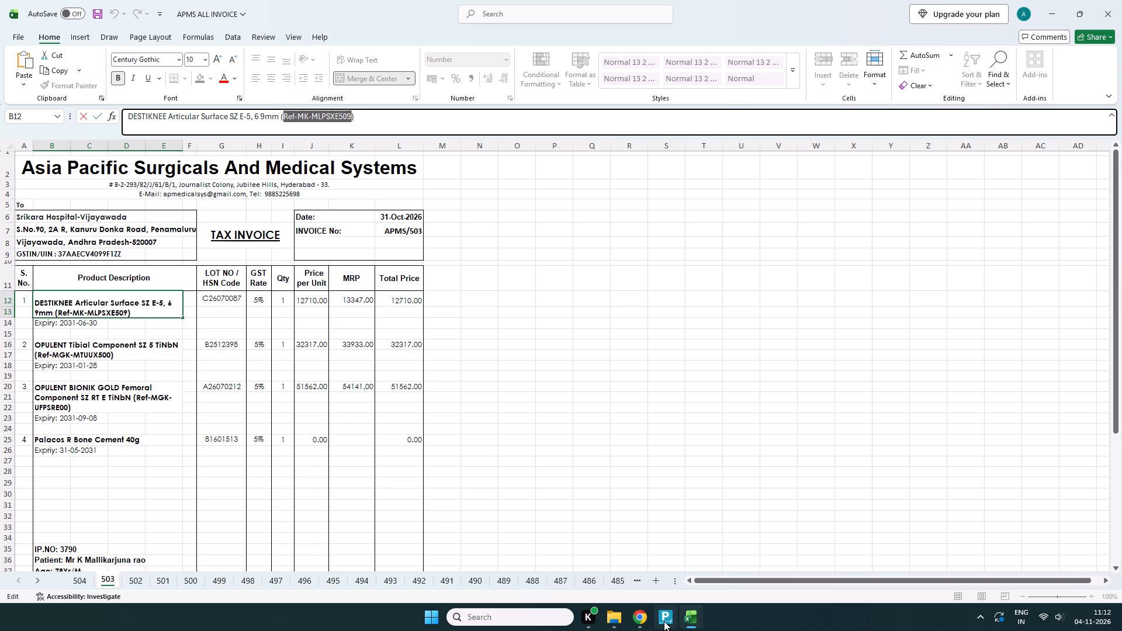
{"action": "left_click", "coordinate": [669, 559]}
{"action": "key", "text": "ctrl+v"}
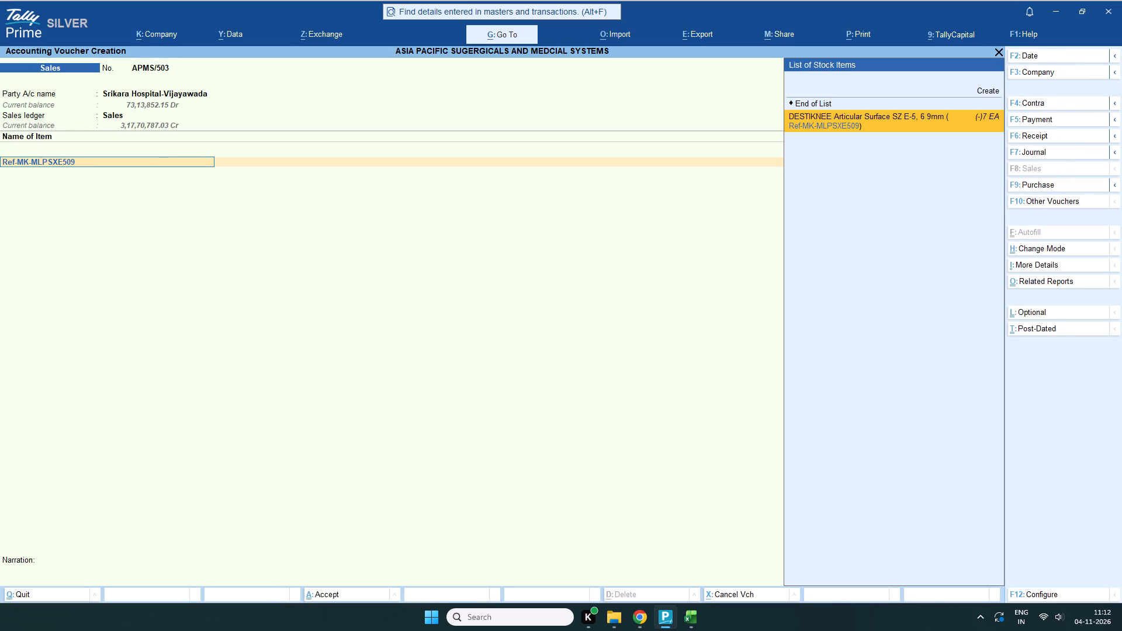